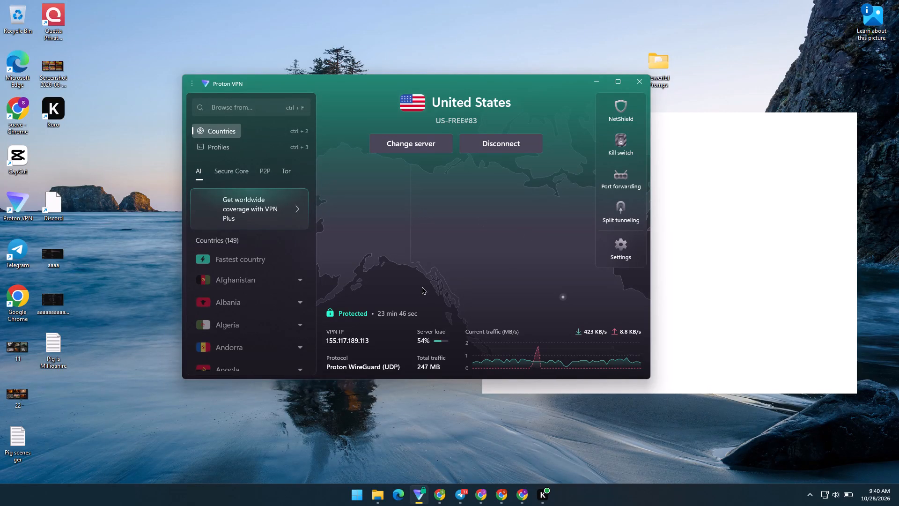
Launch the CapCut video editor from the desktop.
double_click(12, 165)
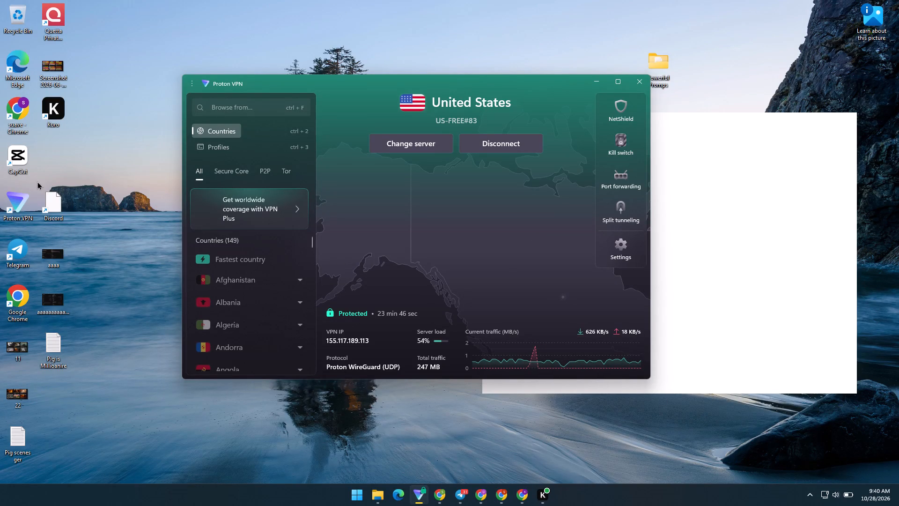
Switch to File Explorer to browse the files.
left_click(370, 497)
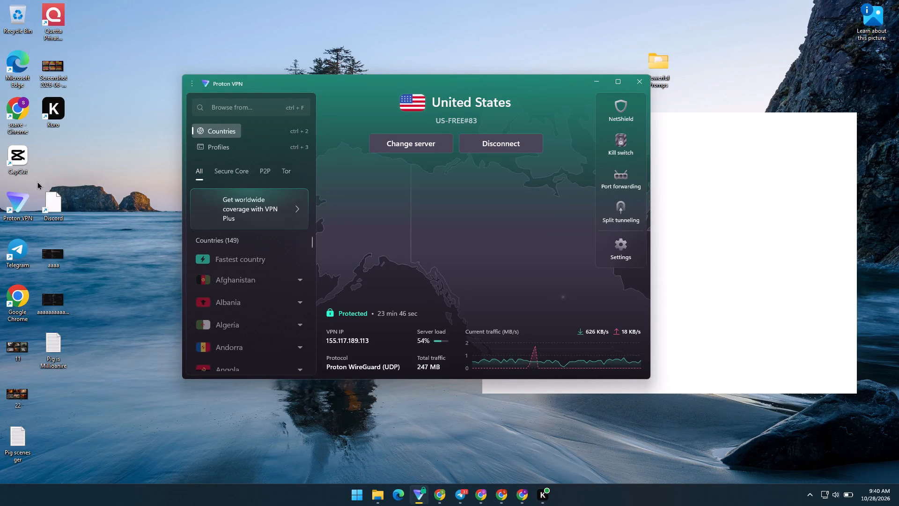
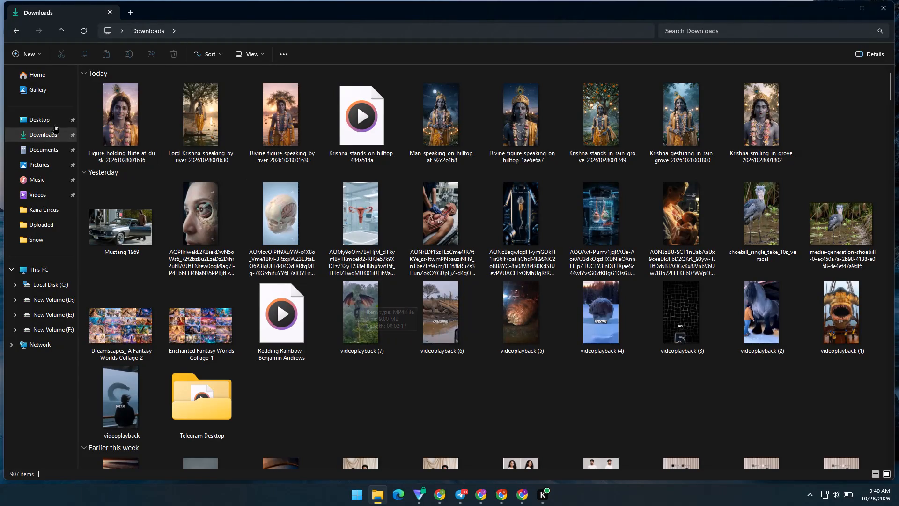
Open the Downloads folder from the pinned folders to access its media files.
left_click(46, 135)
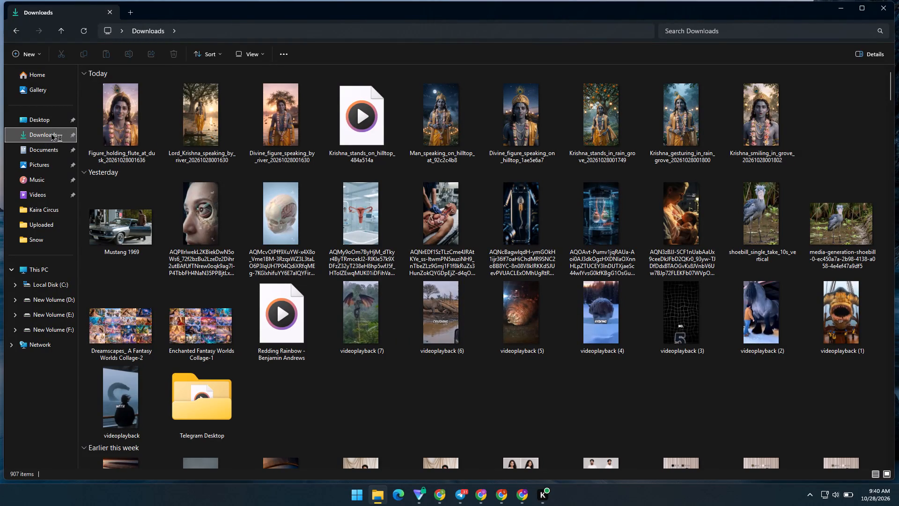
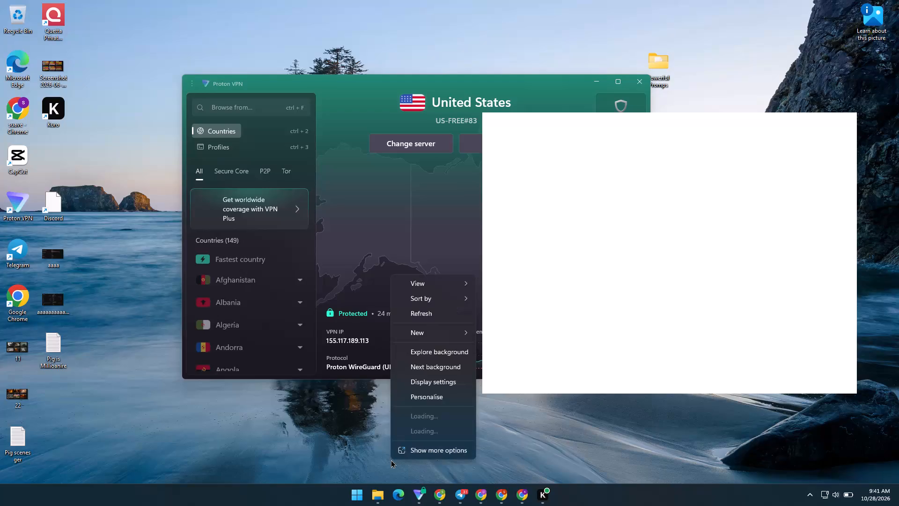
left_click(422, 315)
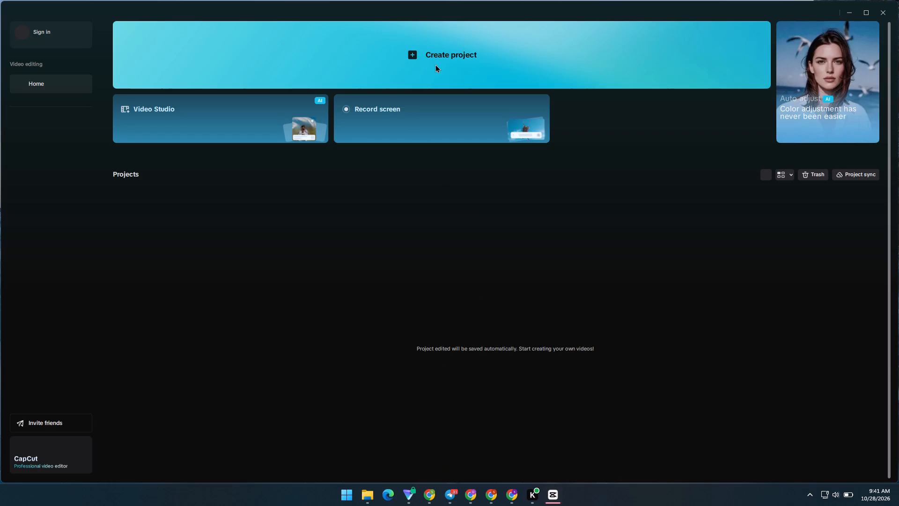
Create a new video project from the CapCut home screen.
left_click(465, 54)
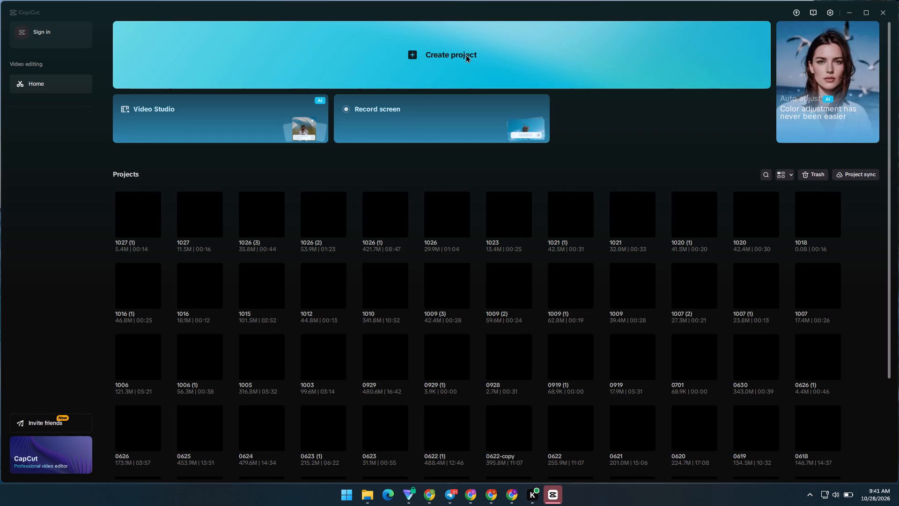
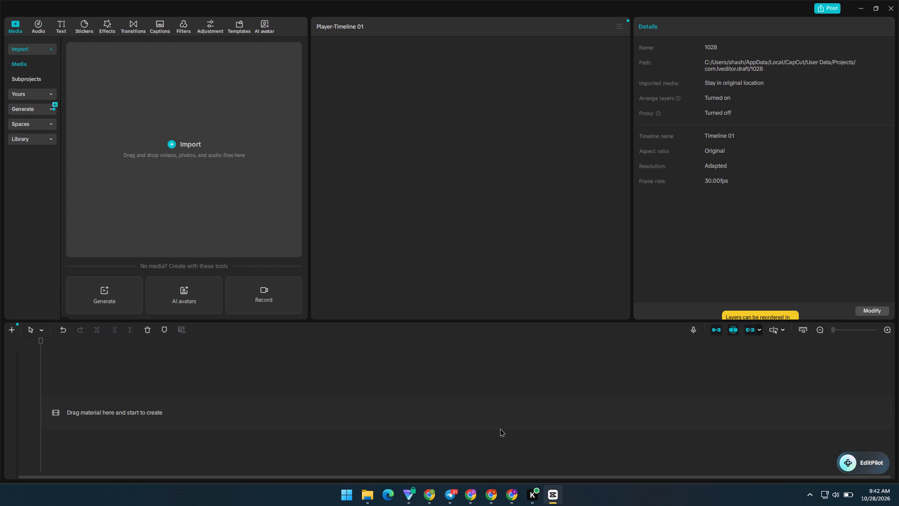
Import the three Today clips Figure_holding_flute_at_dusk, Lord_Krishna_speaking_by_river and Divine_figure_speaking_by_river from Downloads into the project.
left_click(172, 112)
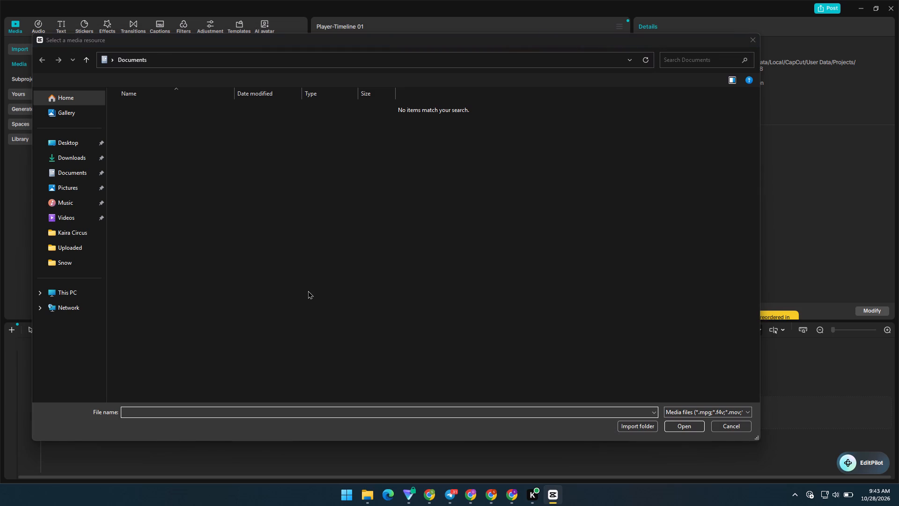
left_click(68, 158)
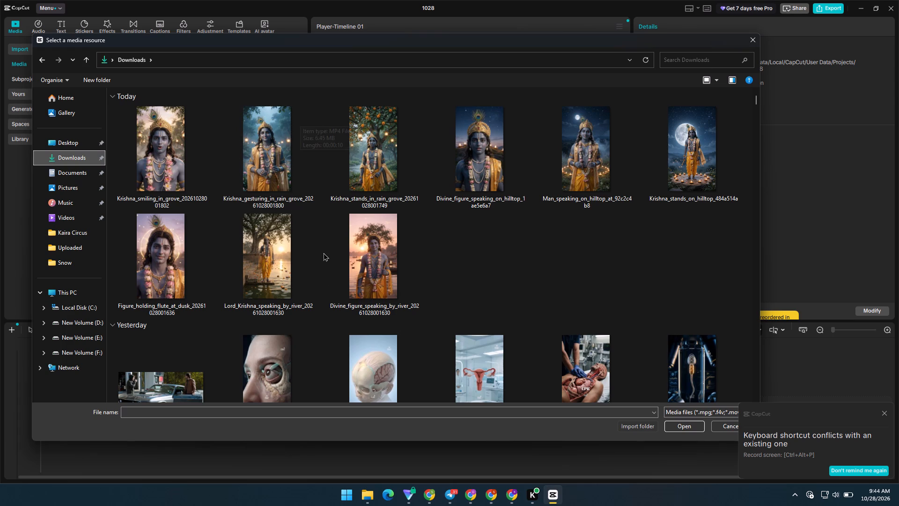
left_click_drag(459, 258, 441, 254)
left_click_drag(441, 254, 160, 246)
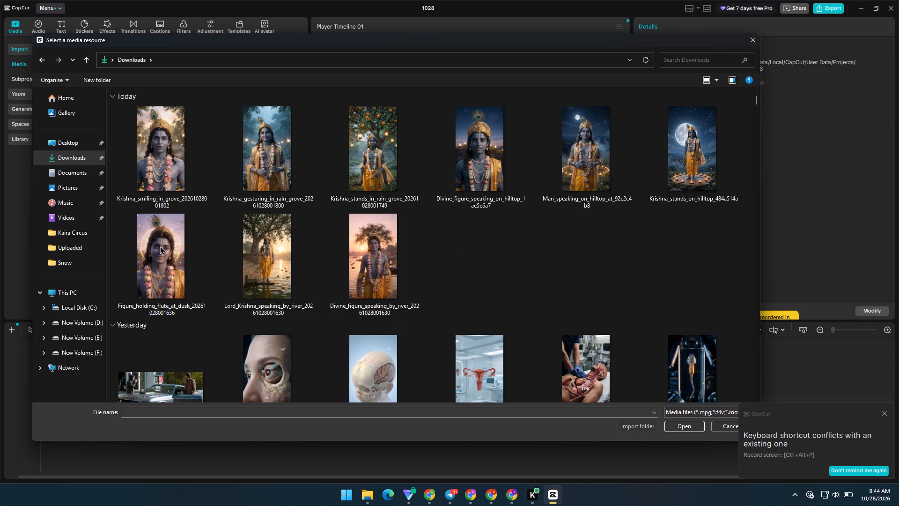
left_click(674, 427)
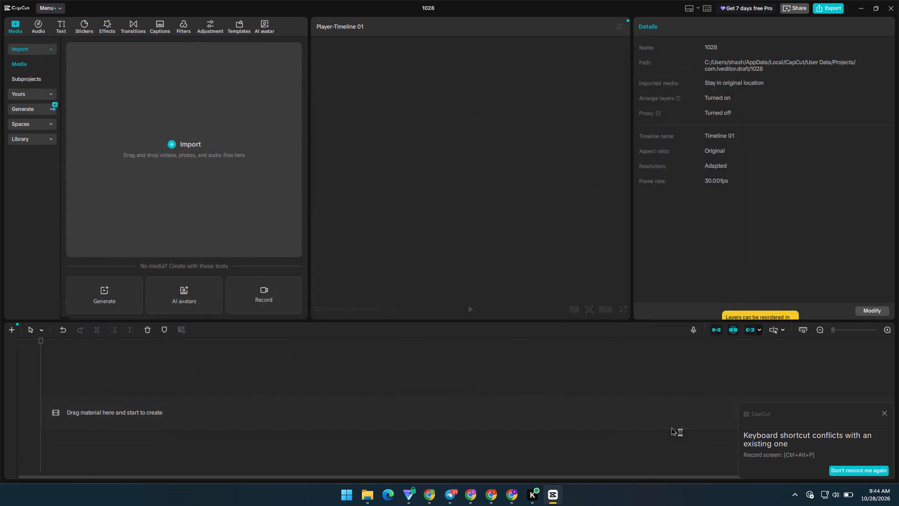
left_click(884, 414)
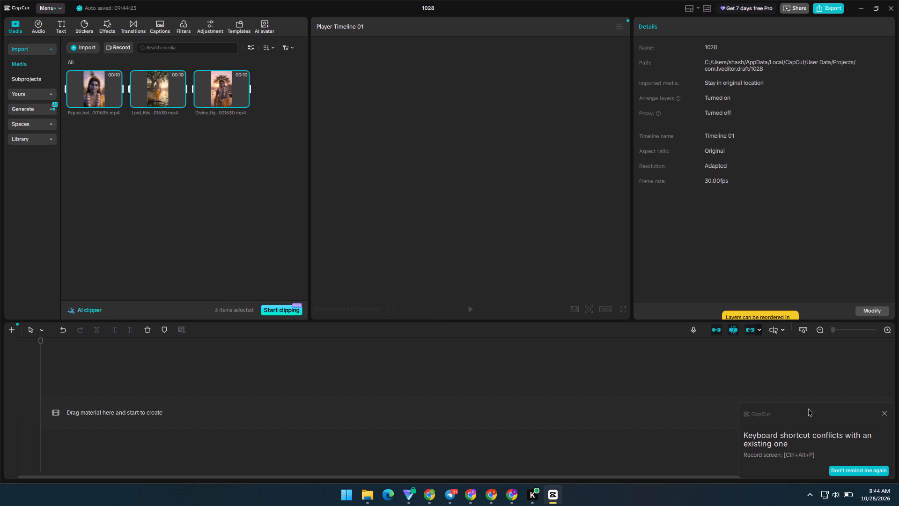
left_click(885, 413)
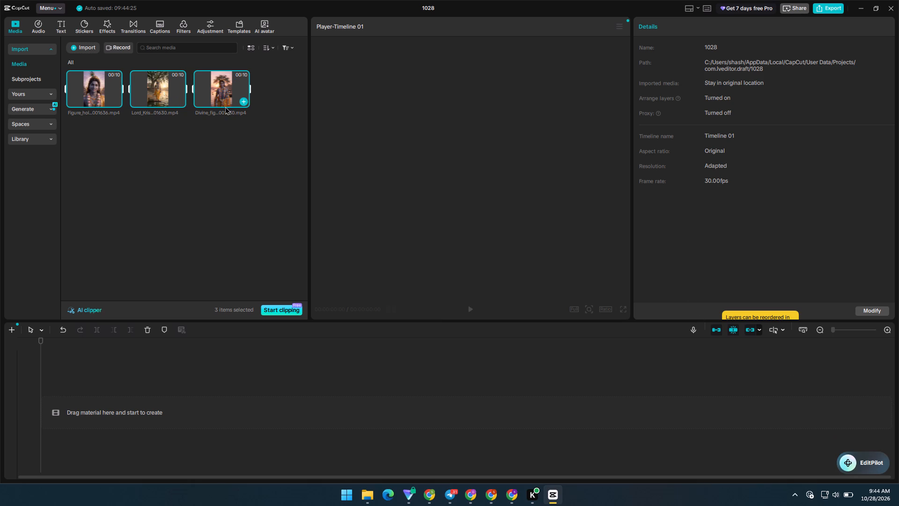
Add the three selected Krishna clips to the timeline track.
left_click(244, 100)
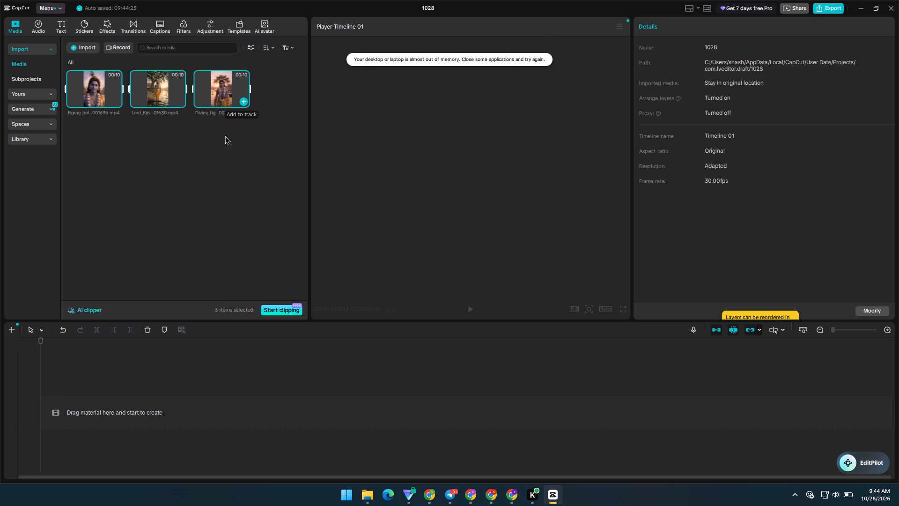
left_click(511, 501)
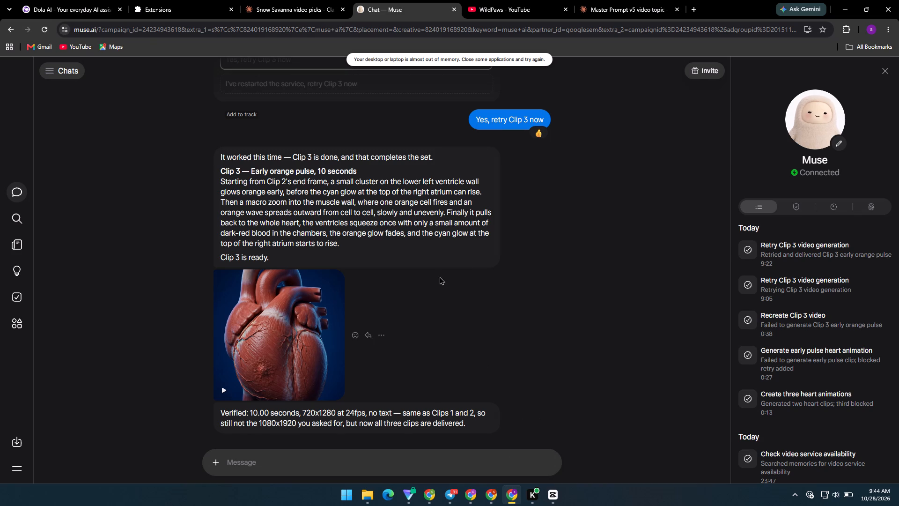
left_click(839, 16)
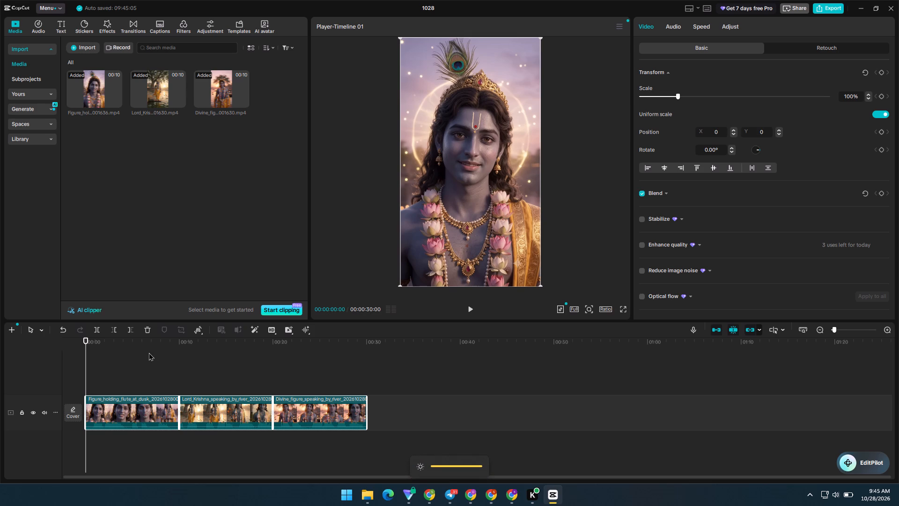
Play the sequence from the start and move the Lord_Krishna and Divine_figure clips ahead of the Figure_holding_flute clip.
left_click(85, 349)
key("space")
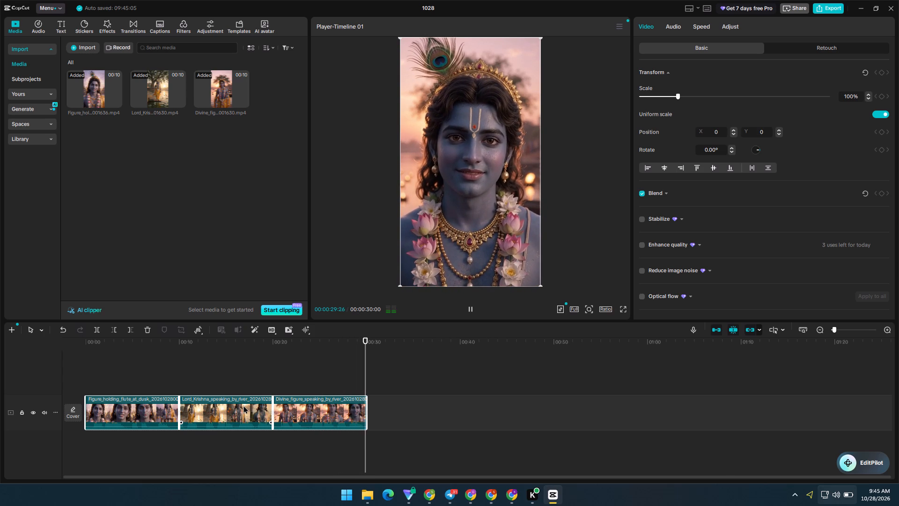
left_click(253, 344)
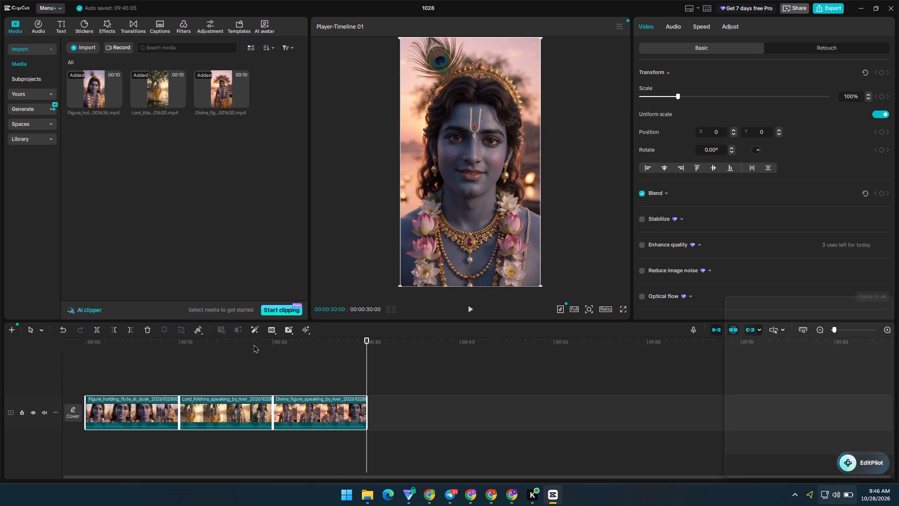
double_click(293, 386)
left_click_drag(248, 382, 282, 406)
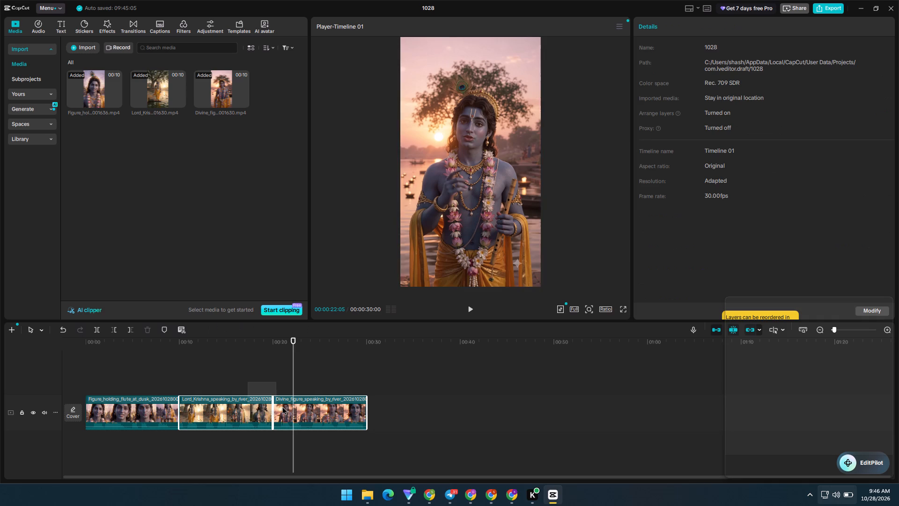
left_click_drag(282, 406, 296, 417)
left_click_drag(283, 409, 155, 408)
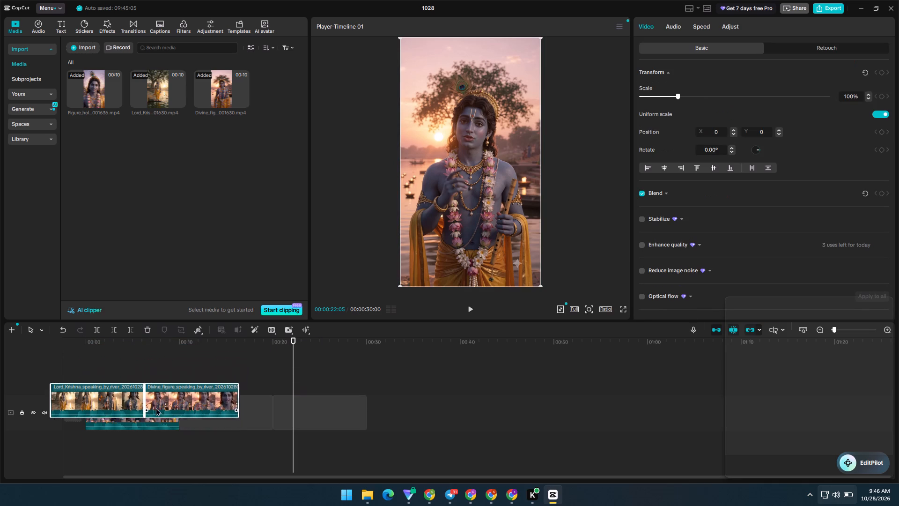
left_click_drag(155, 408, 158, 415)
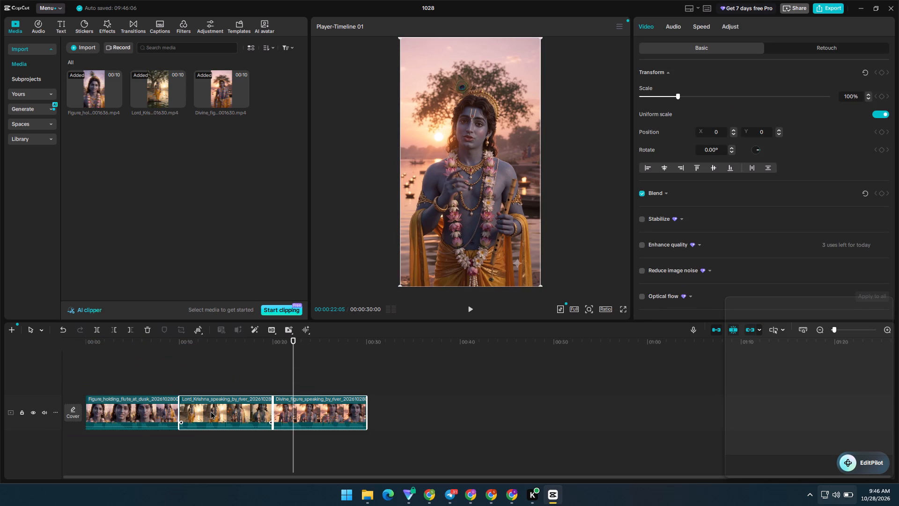
left_click_drag(214, 409, 89, 426)
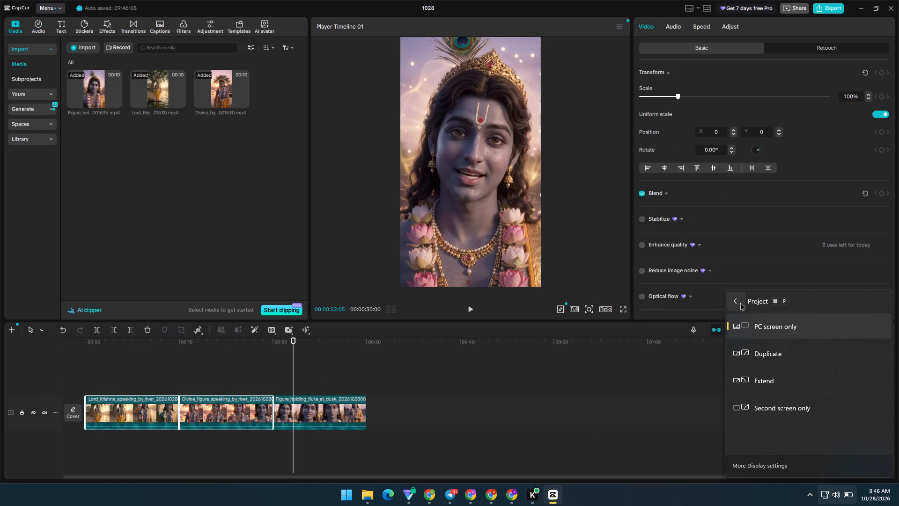
left_click(740, 302)
left_click(721, 504)
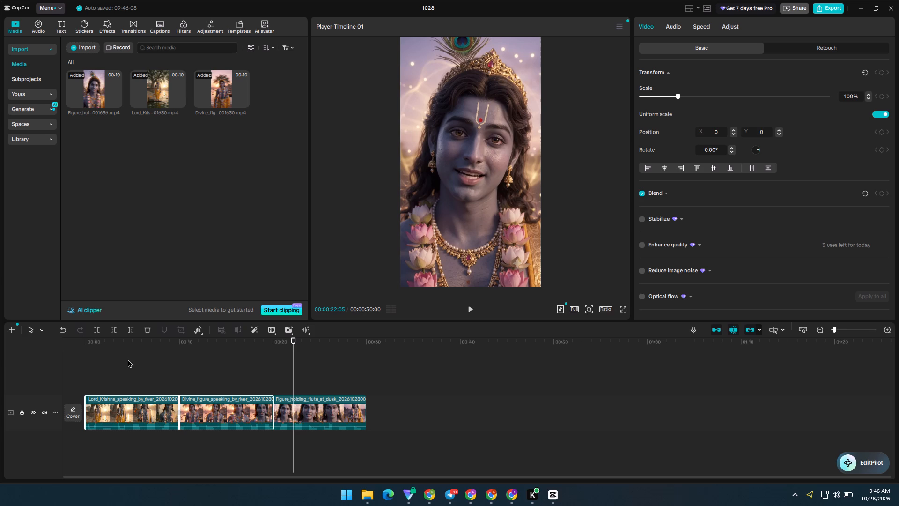
Play the reordered sequence from the beginning to check how the three clips follow each other.
left_click(101, 348)
left_click_drag(100, 348, 92, 351)
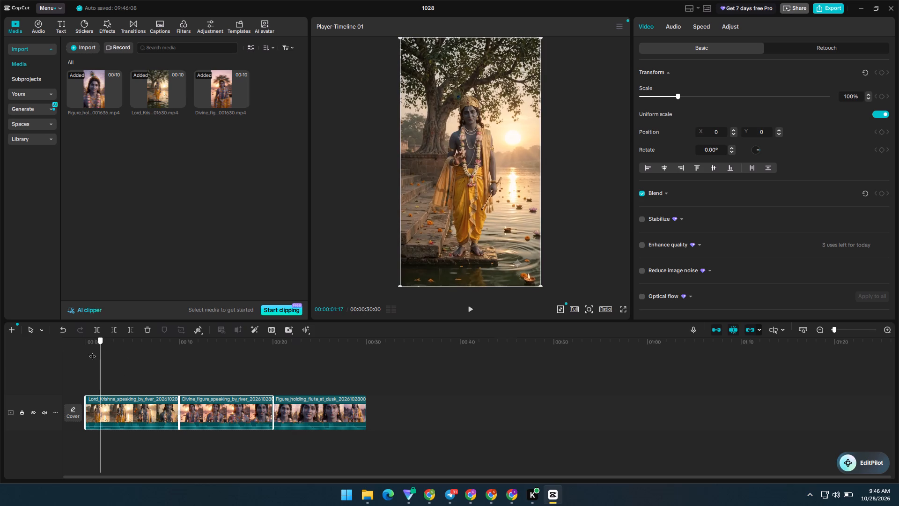
left_click_drag(92, 351, 71, 356)
key("space")
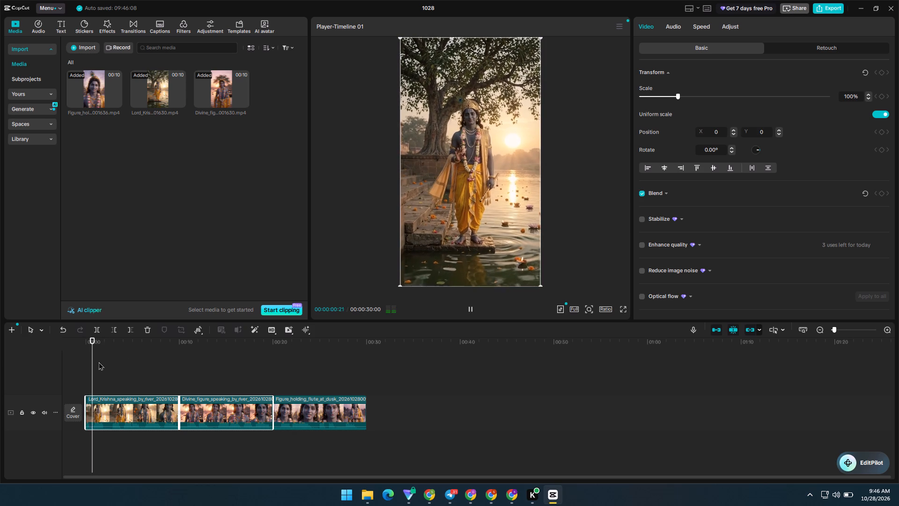
left_click(98, 362)
left_click_drag(94, 363, 77, 371)
left_click(95, 354)
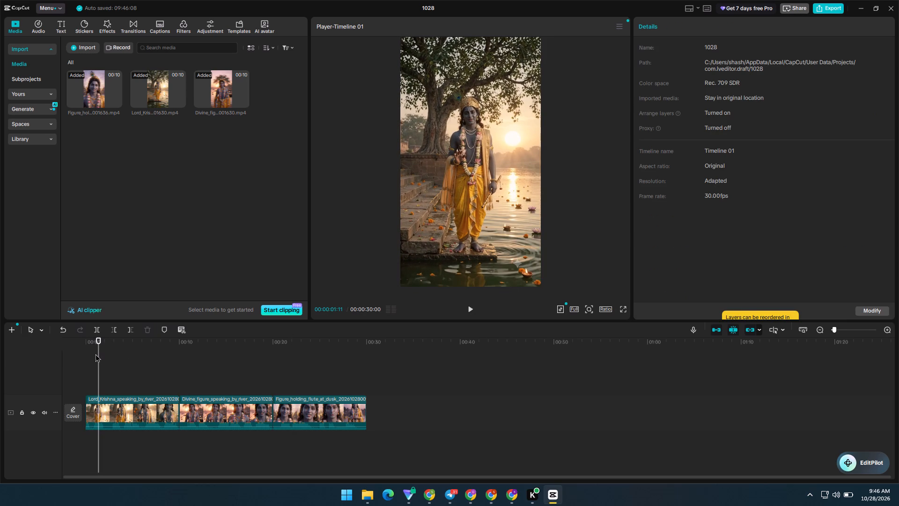
left_click_drag(96, 354, 55, 356)
key("space")
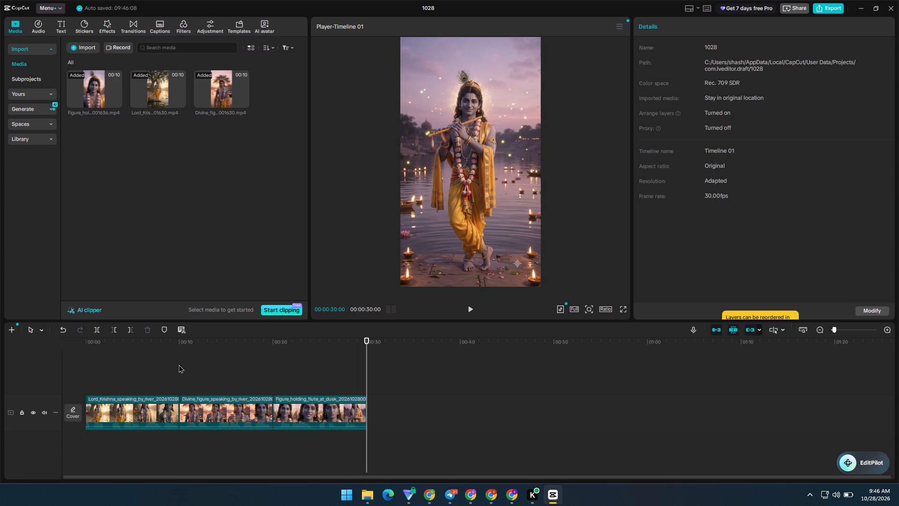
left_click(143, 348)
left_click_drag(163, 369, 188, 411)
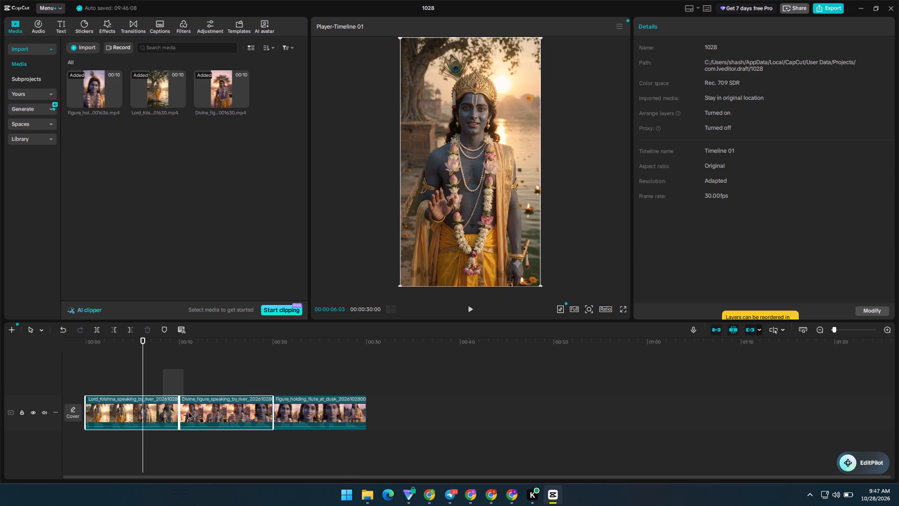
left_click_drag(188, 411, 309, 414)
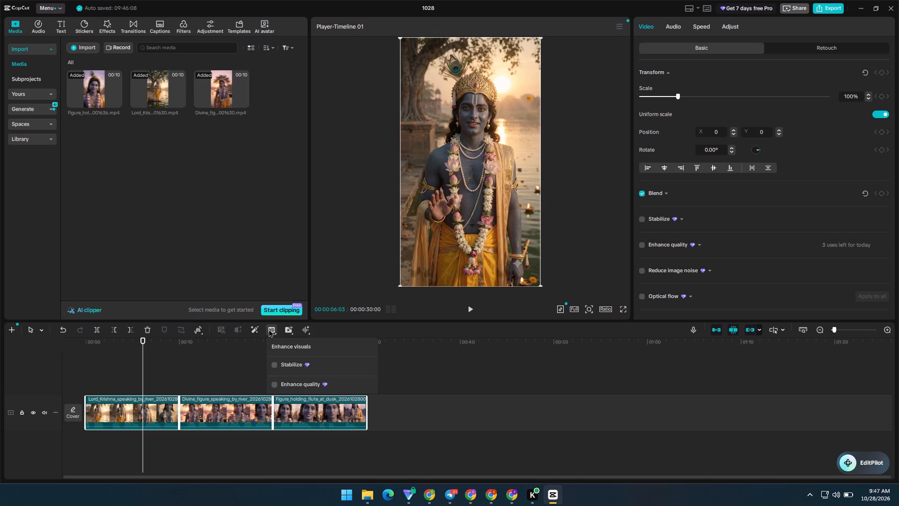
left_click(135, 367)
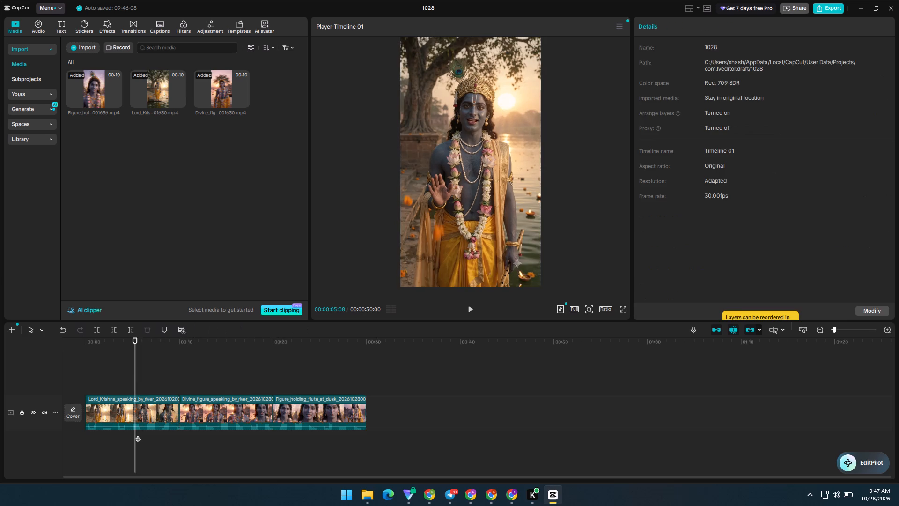
Crop away the bottom strip of the Lord_Krishna_speaking_by_river clip with a free crop.
left_click(138, 434)
left_click(140, 413)
left_click(186, 326)
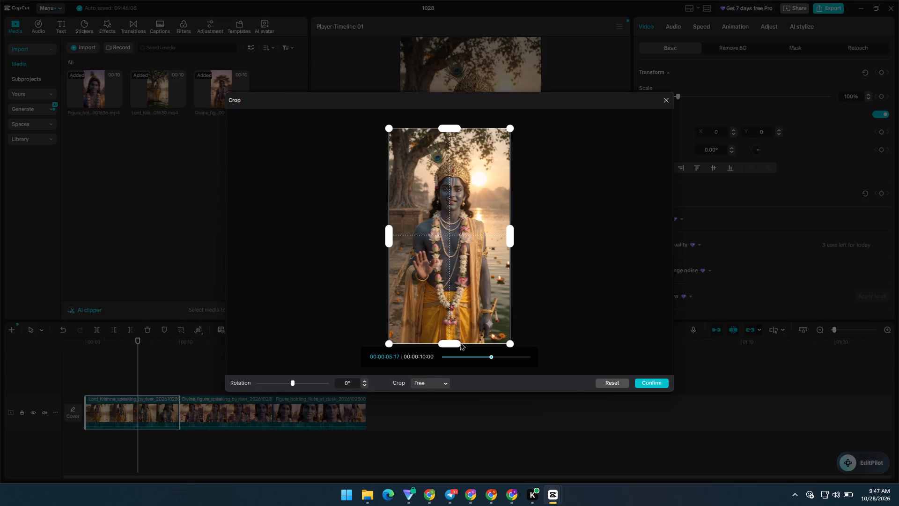
left_click_drag(452, 342, 455, 322)
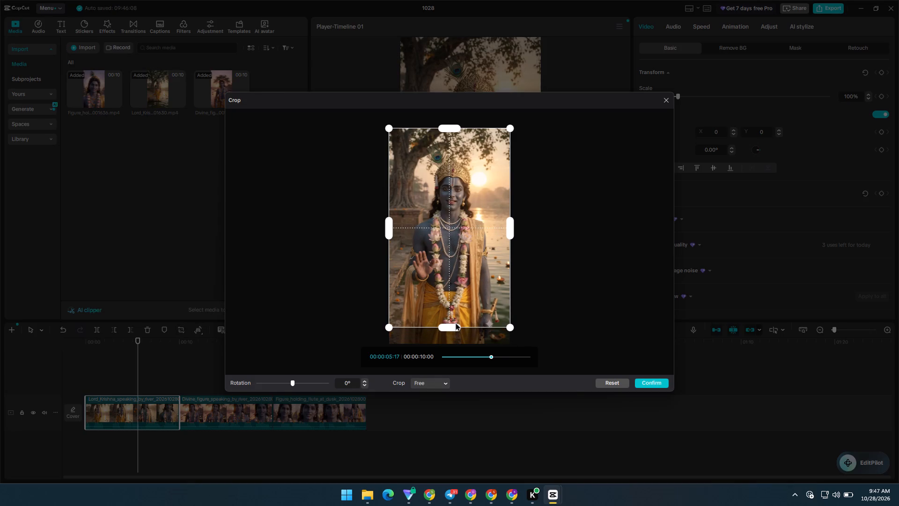
left_click_drag(455, 322, 456, 316)
left_click(657, 385)
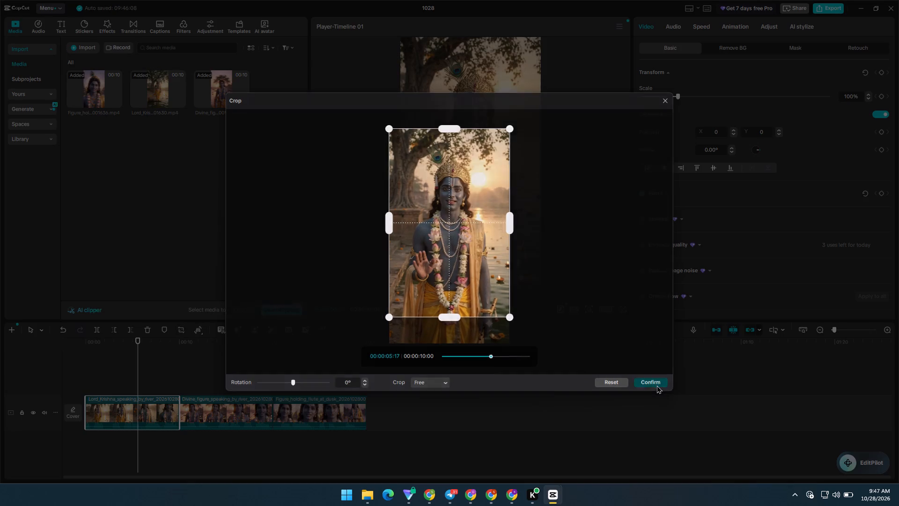
Enlarge the cropped Lord_Krishna clip in the preview to a scale of 114% so it fills the frame.
left_click_drag(539, 270, 559, 297)
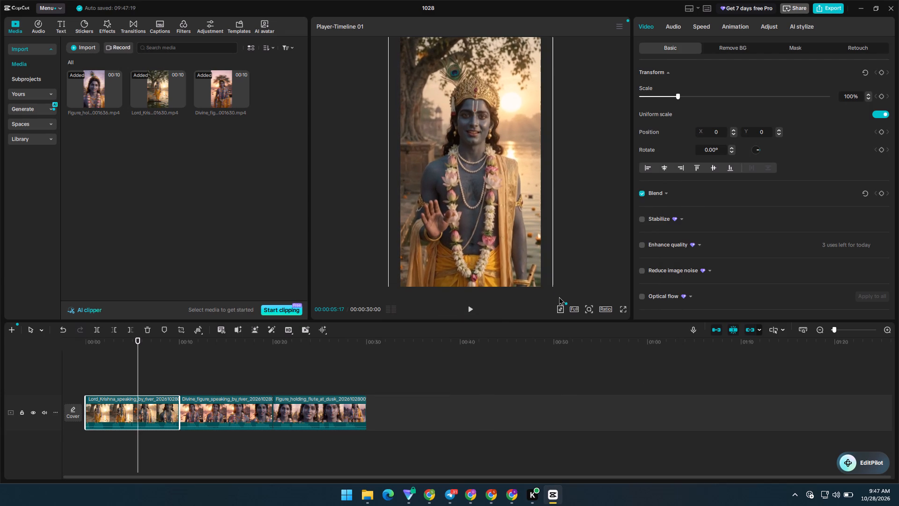
left_click_drag(559, 297, 559, 299)
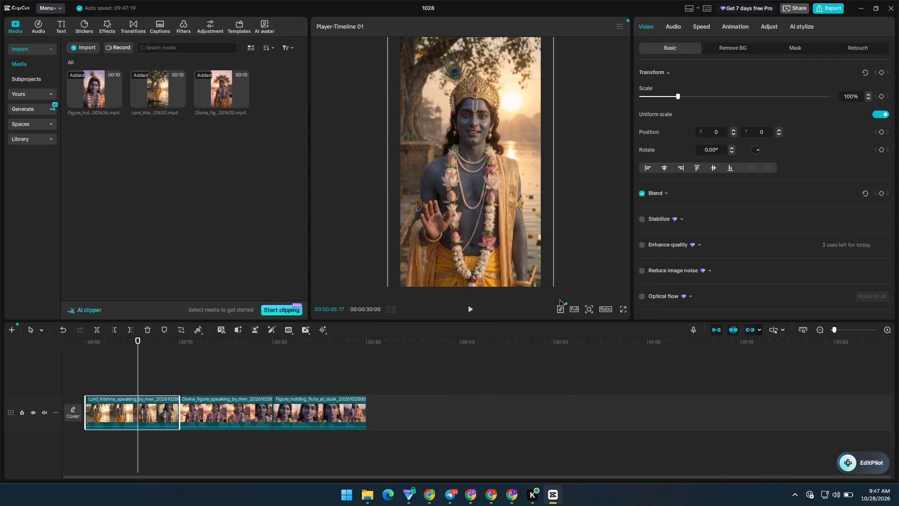
left_click_drag(559, 299, 552, 289)
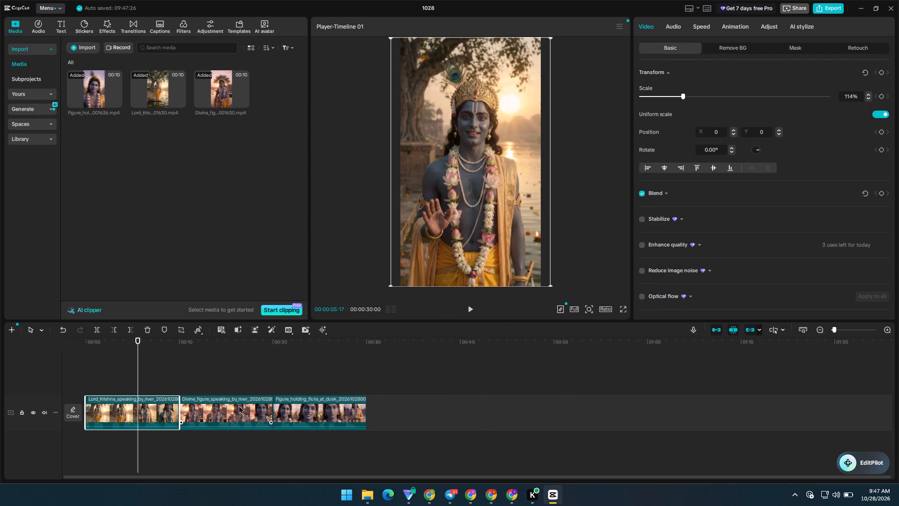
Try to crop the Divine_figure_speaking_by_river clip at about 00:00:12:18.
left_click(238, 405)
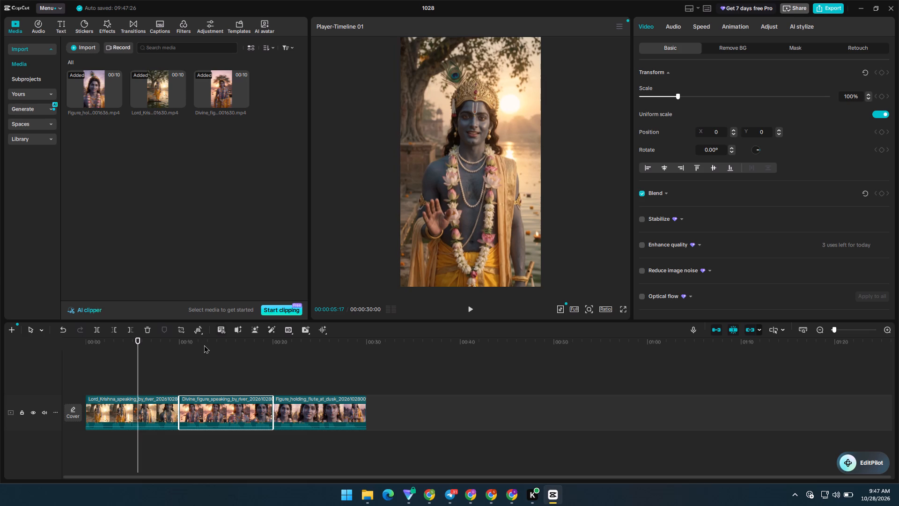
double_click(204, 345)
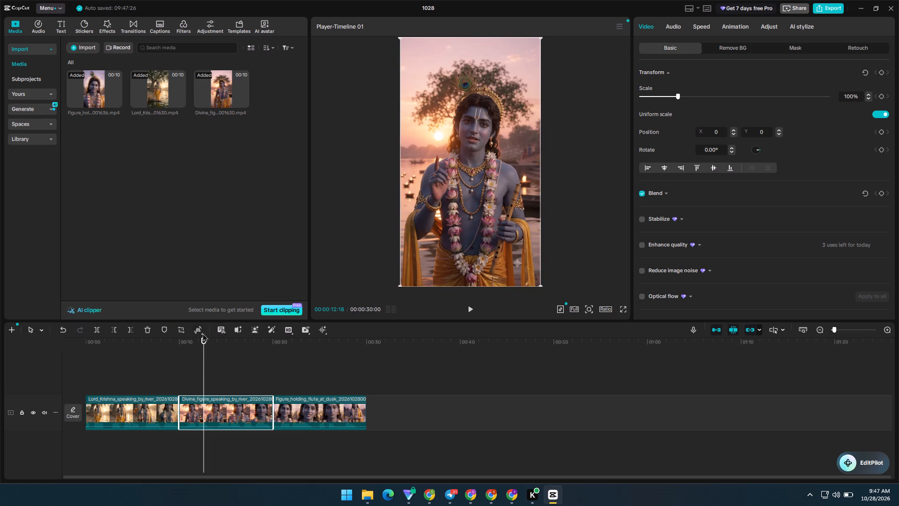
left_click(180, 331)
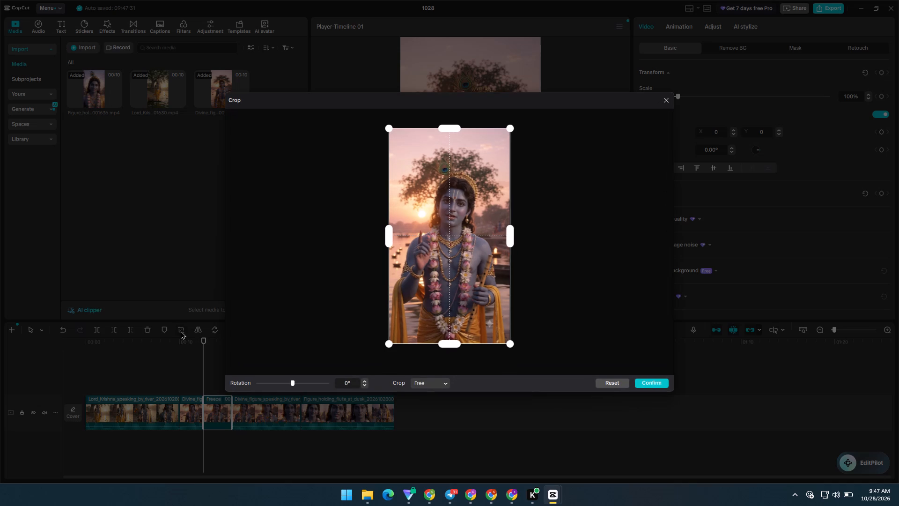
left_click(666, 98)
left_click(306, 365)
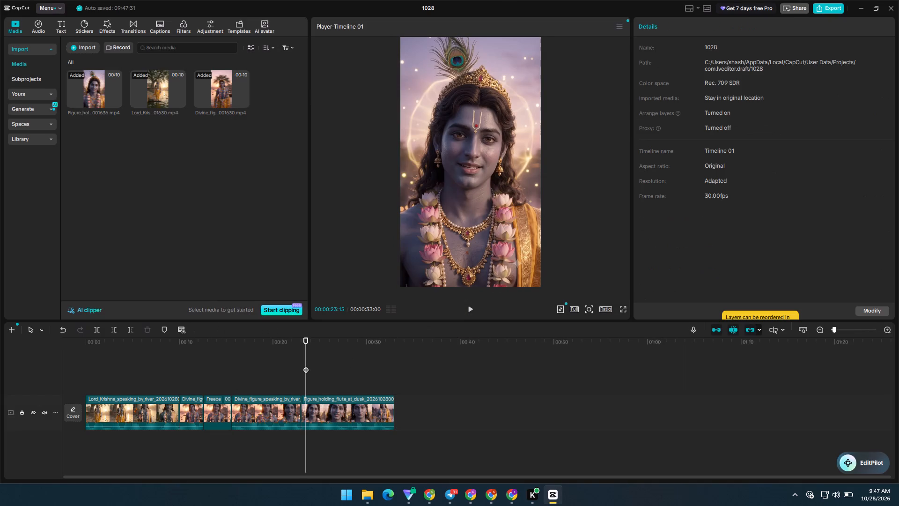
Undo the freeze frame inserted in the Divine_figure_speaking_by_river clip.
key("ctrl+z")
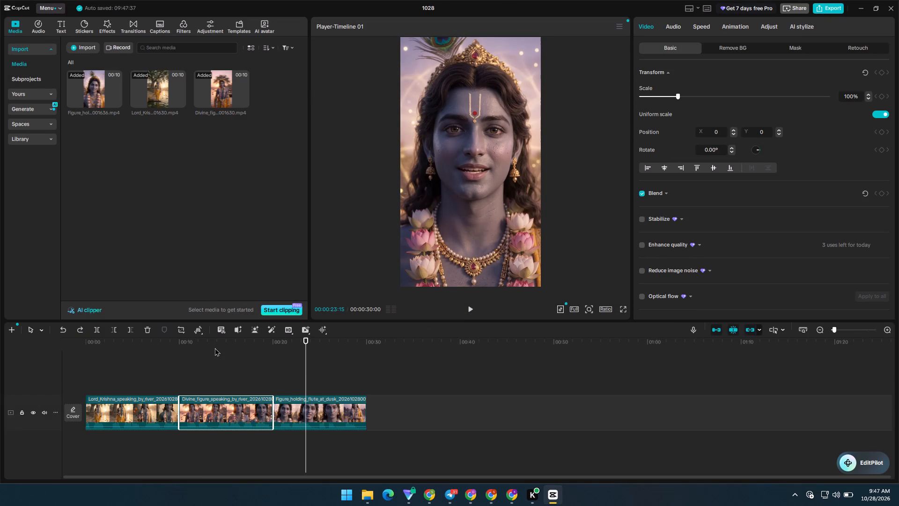
Crop away the bottom strip of the Divine_figure_speaking_by_river clip with a free crop, working from about 00:00:13:23.
left_click(214, 345)
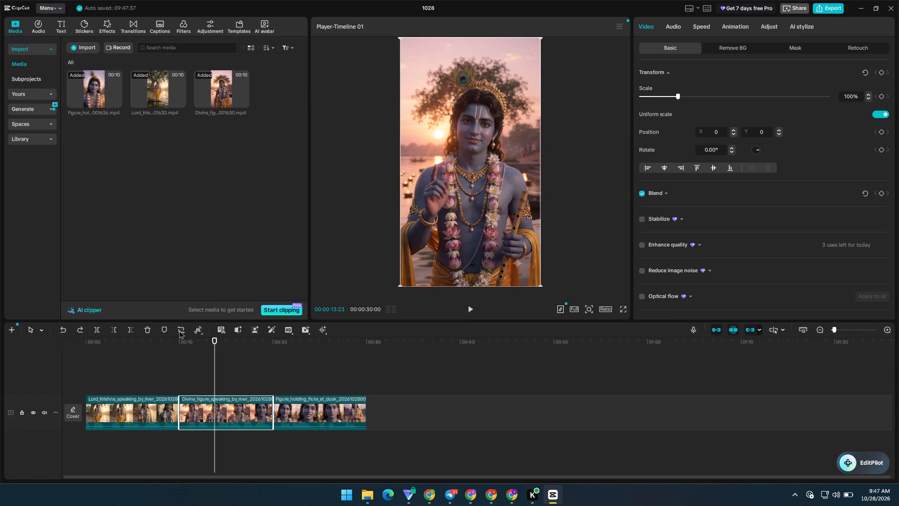
left_click(178, 330)
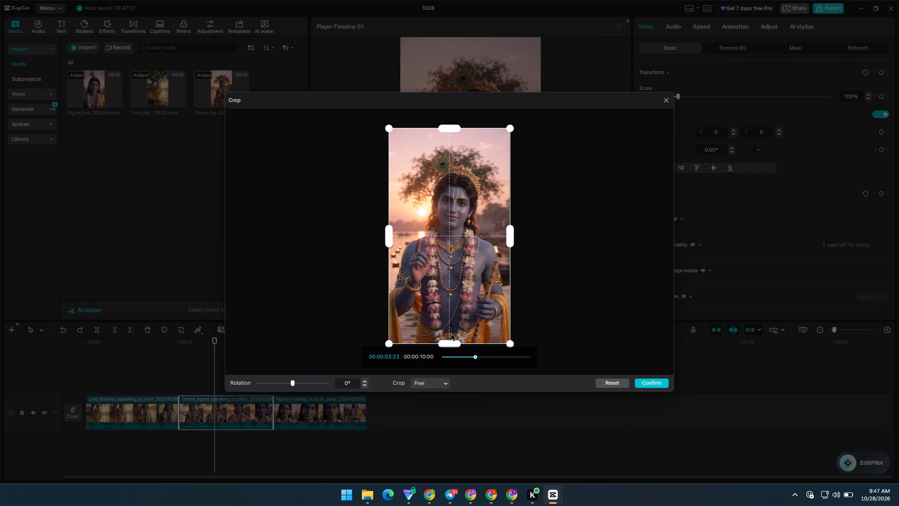
left_click_drag(451, 342, 457, 317)
left_click(648, 384)
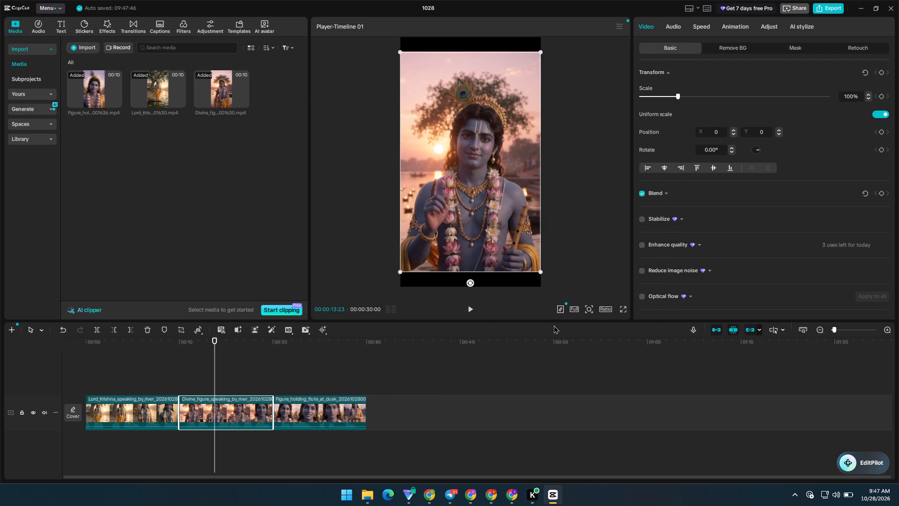
Enlarge the cropped Divine_figure clip in the preview to a scale of 117% so it fills the frame.
left_click_drag(538, 270, 547, 289)
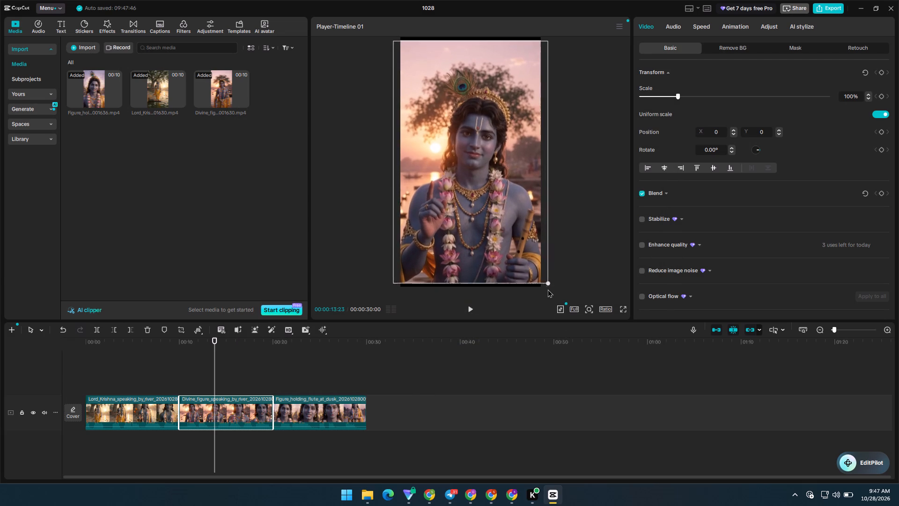
left_click_drag(547, 289, 553, 298)
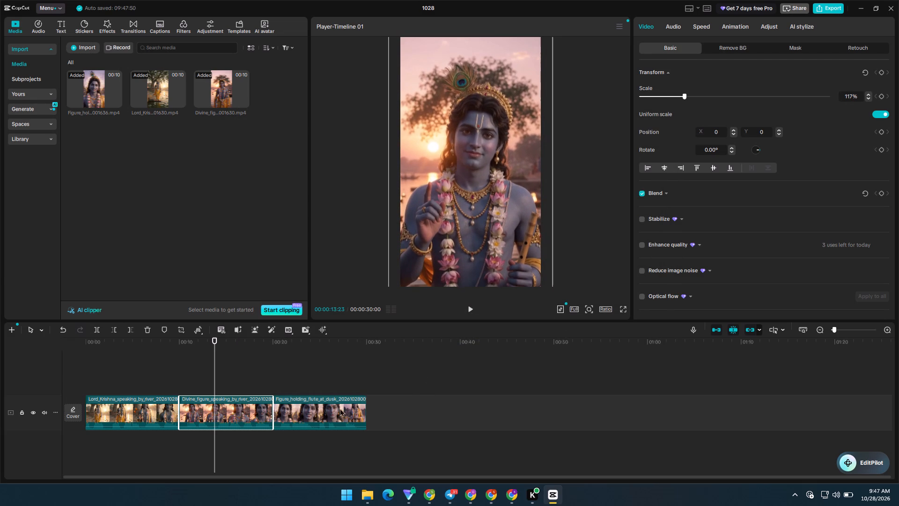
left_click_drag(167, 353, 159, 358)
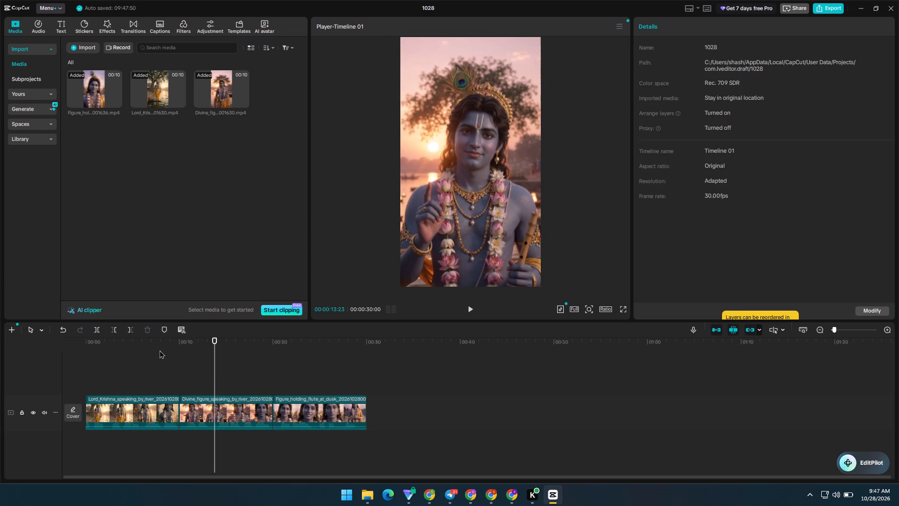
Crop away the bottom strip of the Figure_holding_flute_at_dusk clip with a free crop at about 00:00:24:15.
left_click(159, 350)
left_click_drag(160, 350, 285, 359)
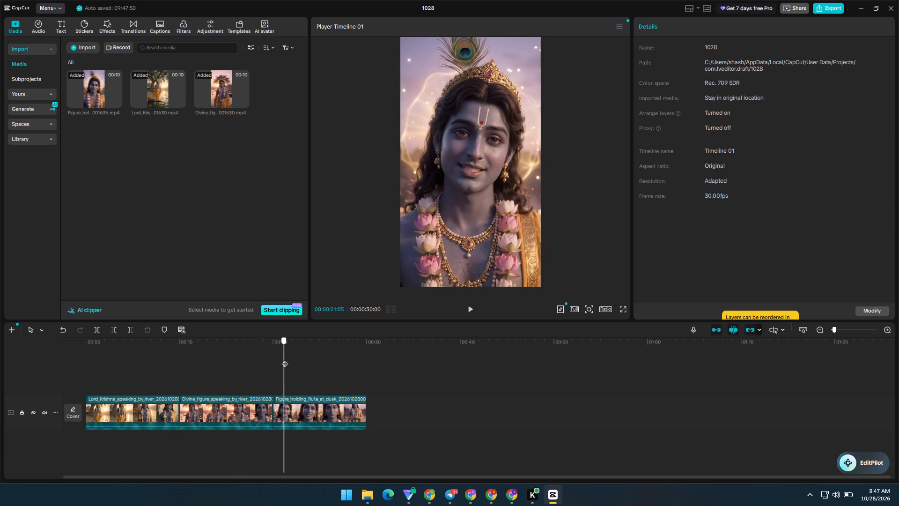
left_click_drag(285, 359, 315, 365)
left_click(323, 404)
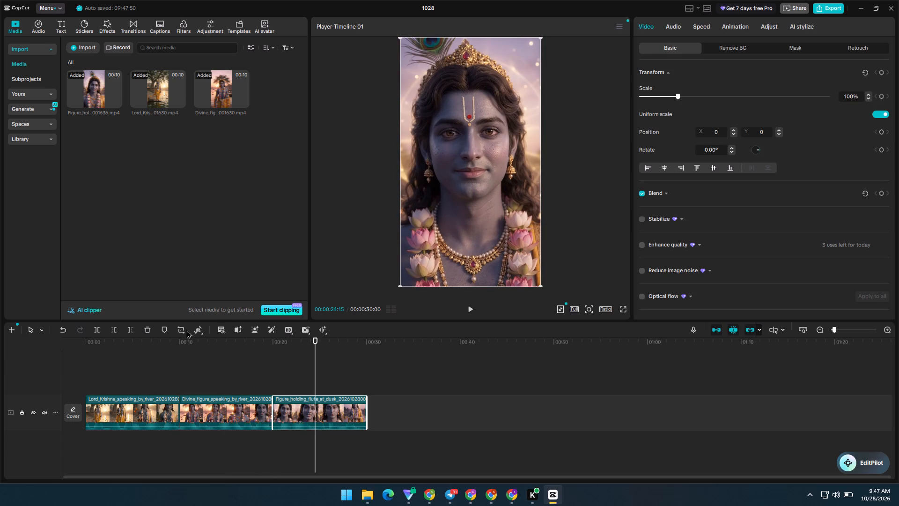
left_click(186, 330)
left_click(181, 329)
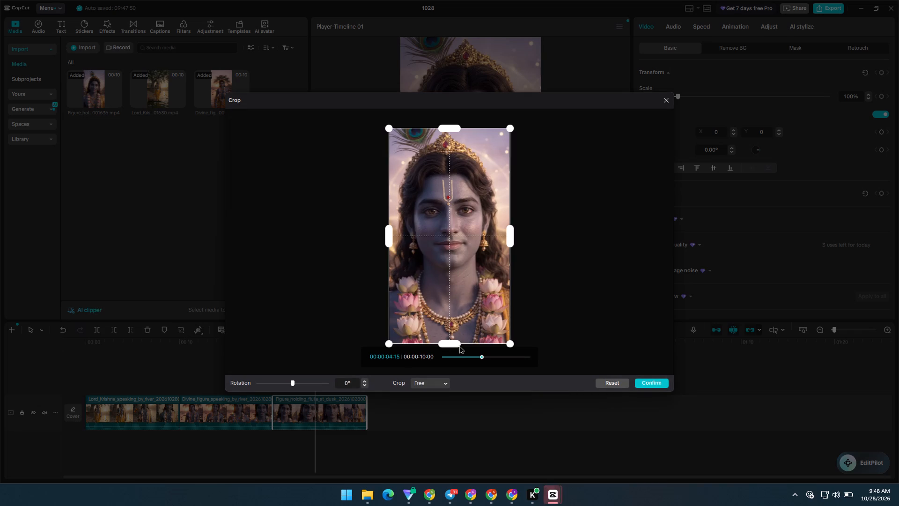
left_click_drag(451, 342, 449, 318)
left_click(642, 382)
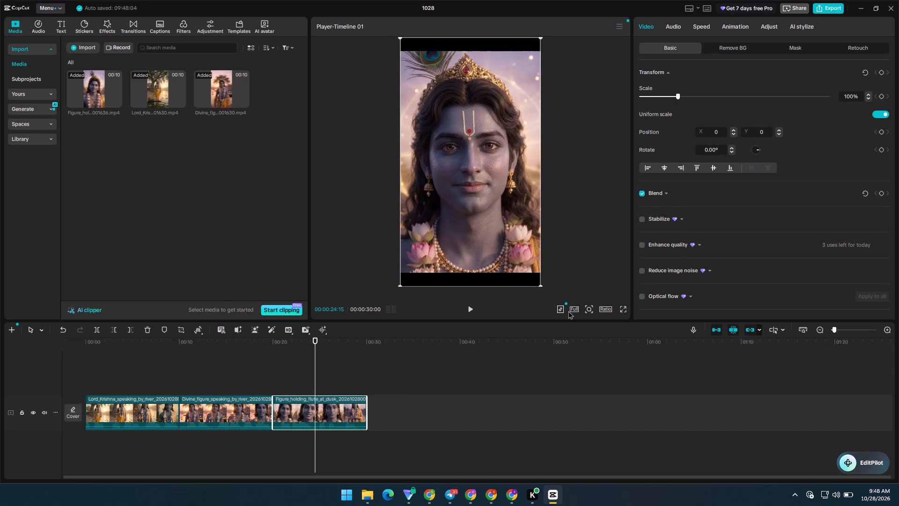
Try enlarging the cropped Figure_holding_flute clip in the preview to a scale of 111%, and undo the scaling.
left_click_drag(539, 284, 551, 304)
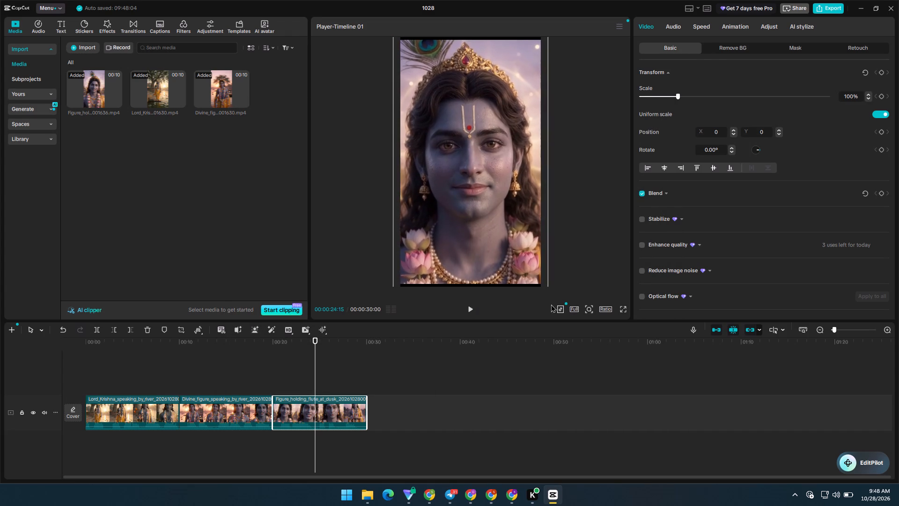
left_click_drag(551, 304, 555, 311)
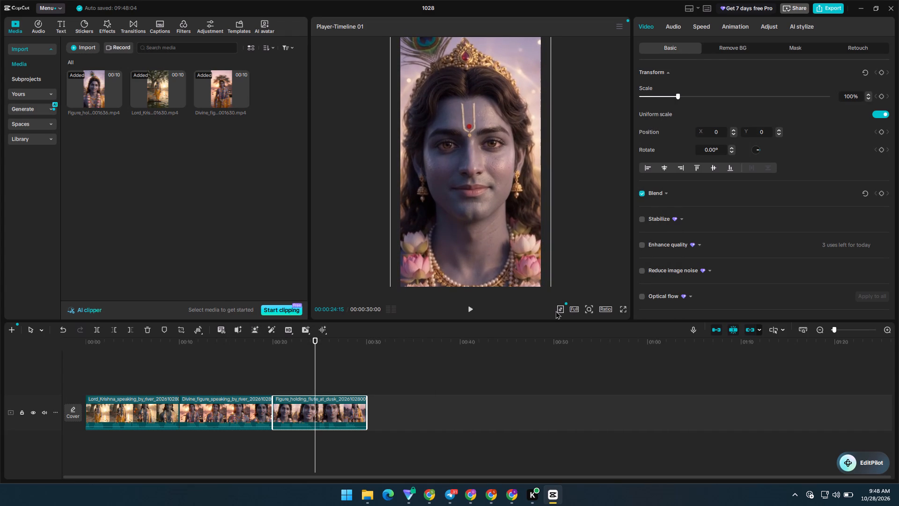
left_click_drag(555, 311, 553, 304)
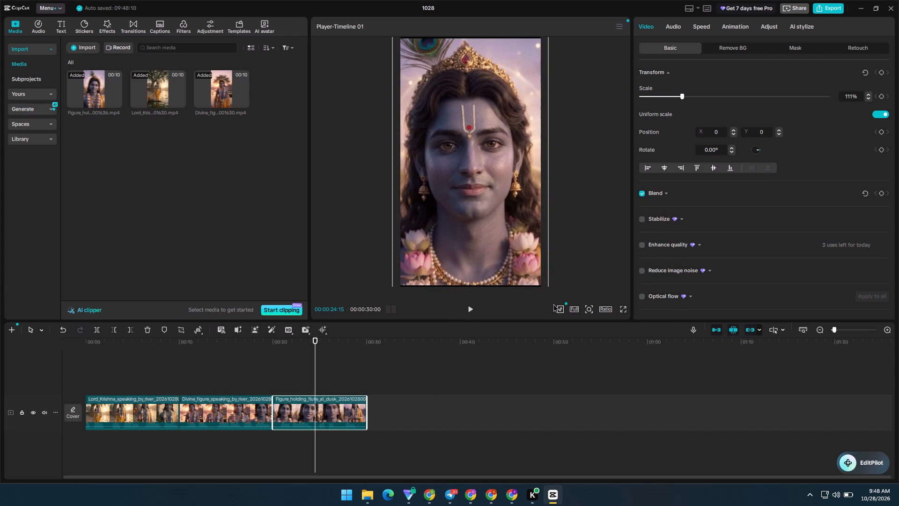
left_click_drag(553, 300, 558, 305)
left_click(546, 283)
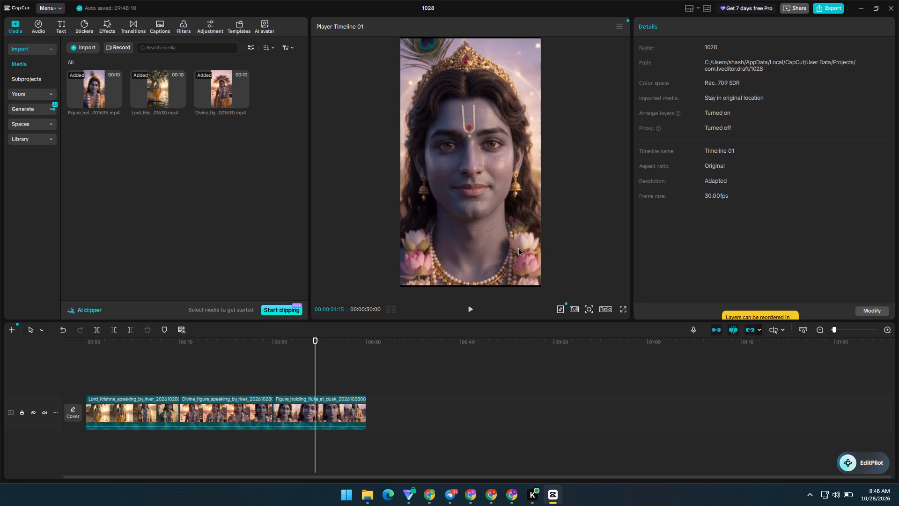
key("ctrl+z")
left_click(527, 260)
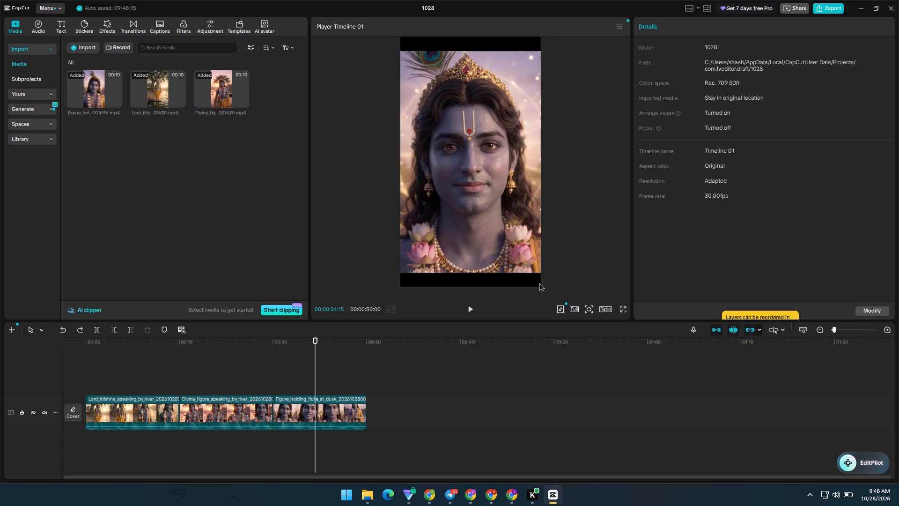
Enlarge the Figure_holding_flute clip to a scale of 116% and reposition it in the preview so it fills the frame.
left_click(355, 397)
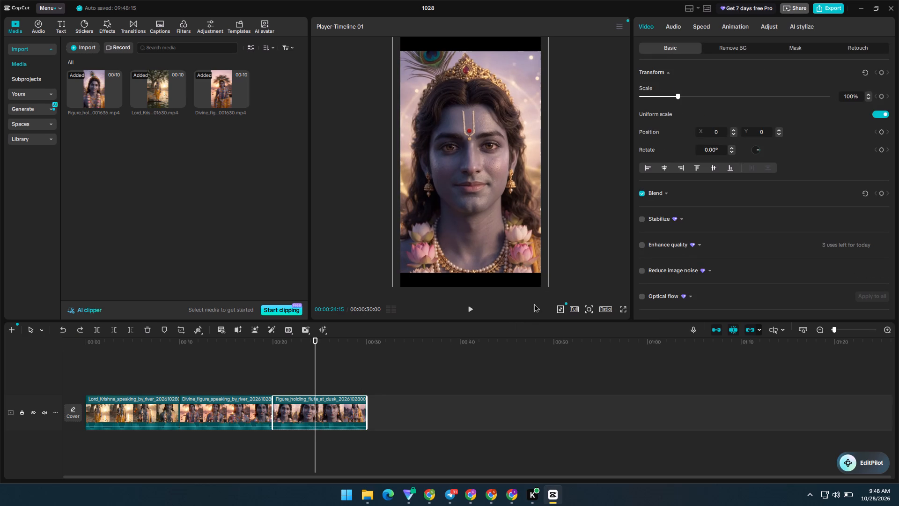
left_click_drag(538, 254, 533, 213)
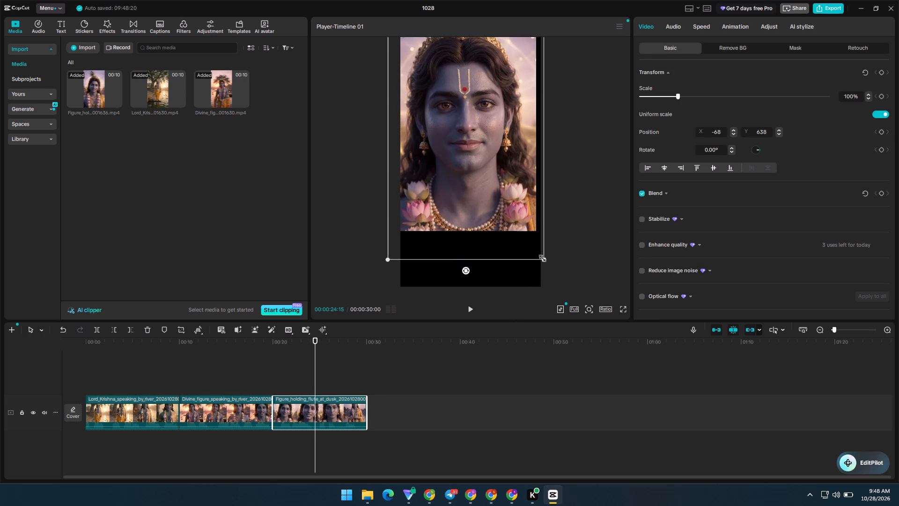
left_click_drag(541, 257, 545, 265)
left_click_drag(521, 247, 528, 294)
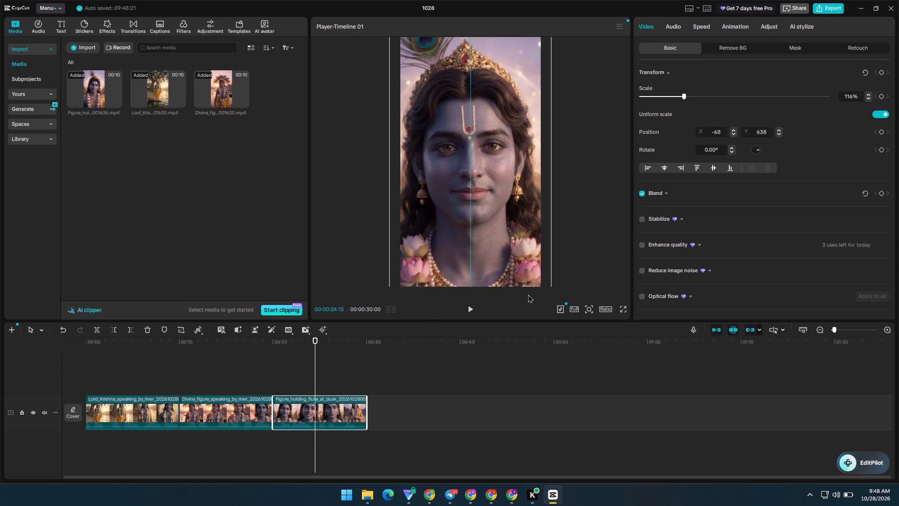
left_click_drag(528, 294, 528, 289)
left_click(602, 239)
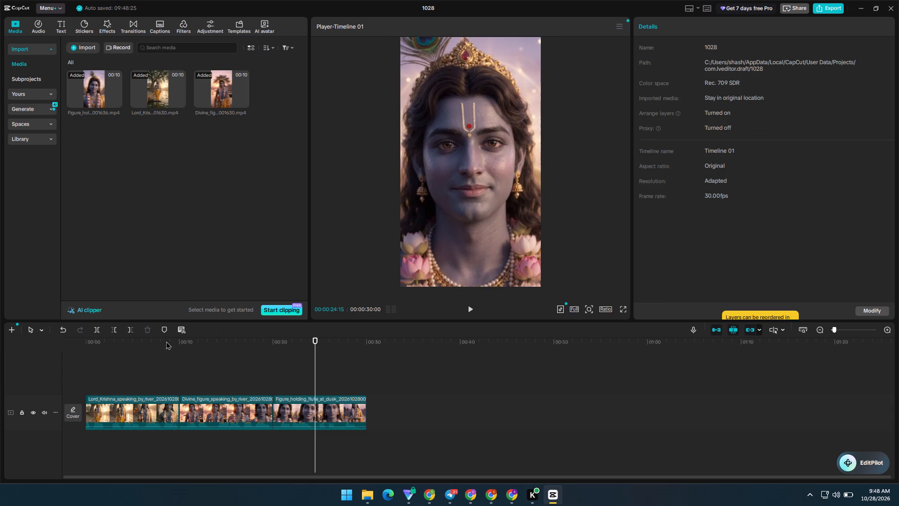
Return the playhead to the start of the timeline.
left_click_drag(138, 342, 74, 346)
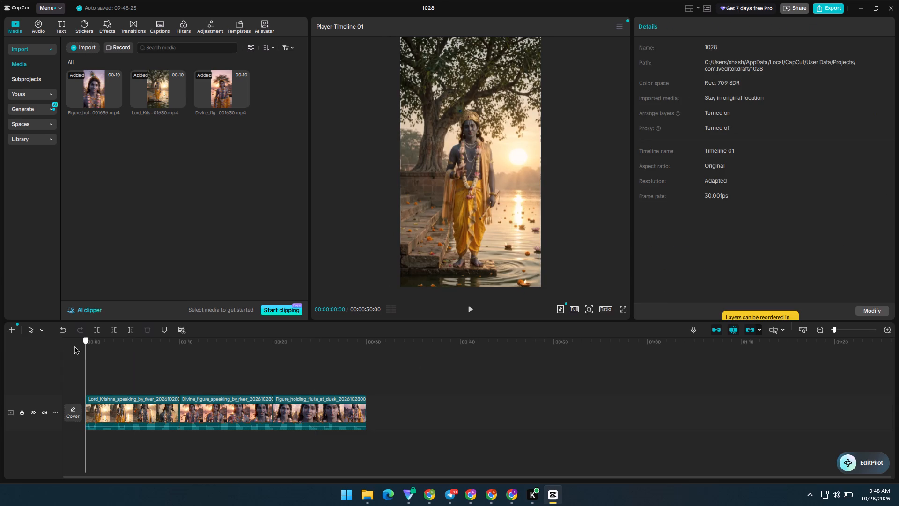
left_click_drag(74, 346, 74, 346)
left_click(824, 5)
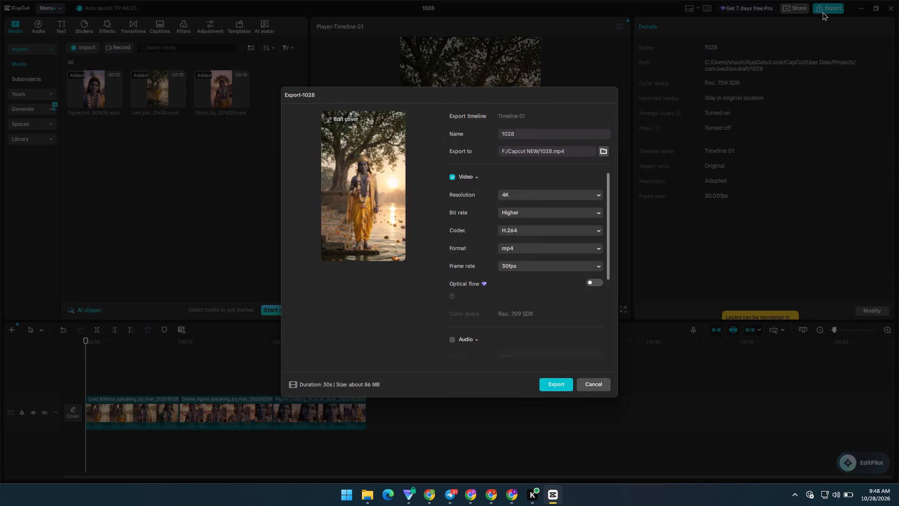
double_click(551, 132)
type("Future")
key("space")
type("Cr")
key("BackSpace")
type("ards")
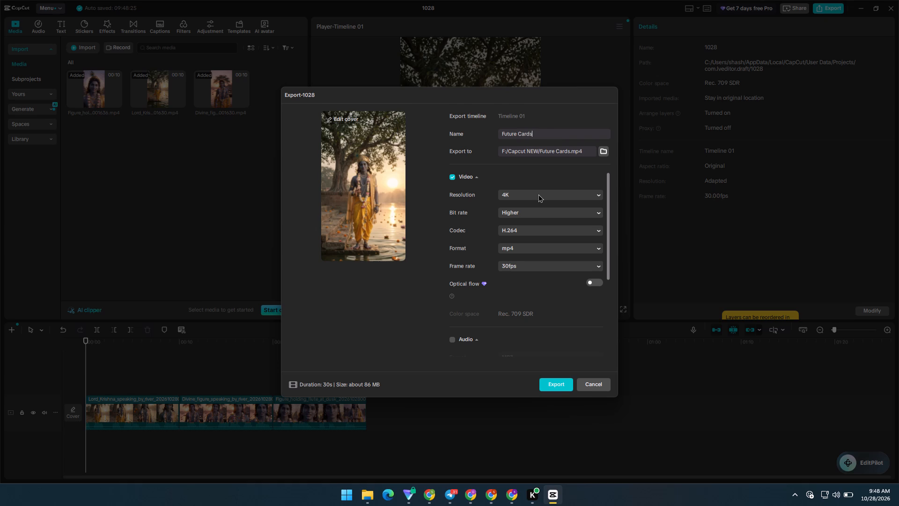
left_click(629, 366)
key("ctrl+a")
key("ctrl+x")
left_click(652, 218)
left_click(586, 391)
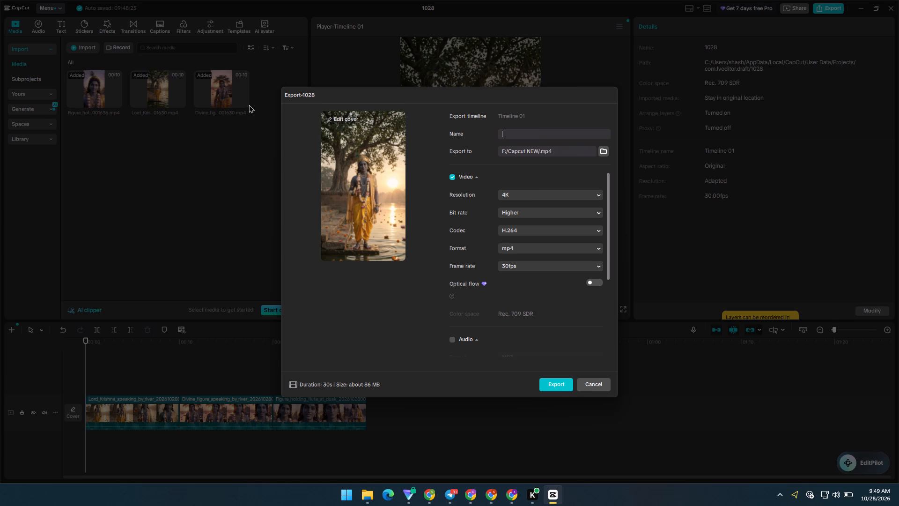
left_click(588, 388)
Preview the Wide Film, Orange Breeze and Gold Banquet filters on the first clip, with the playhead moved about five seconds in.
left_click(186, 24)
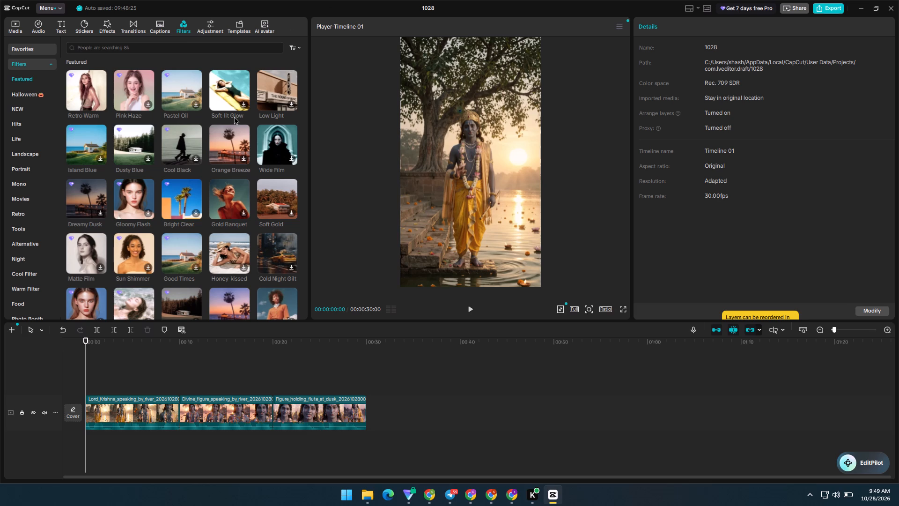
left_click(274, 143)
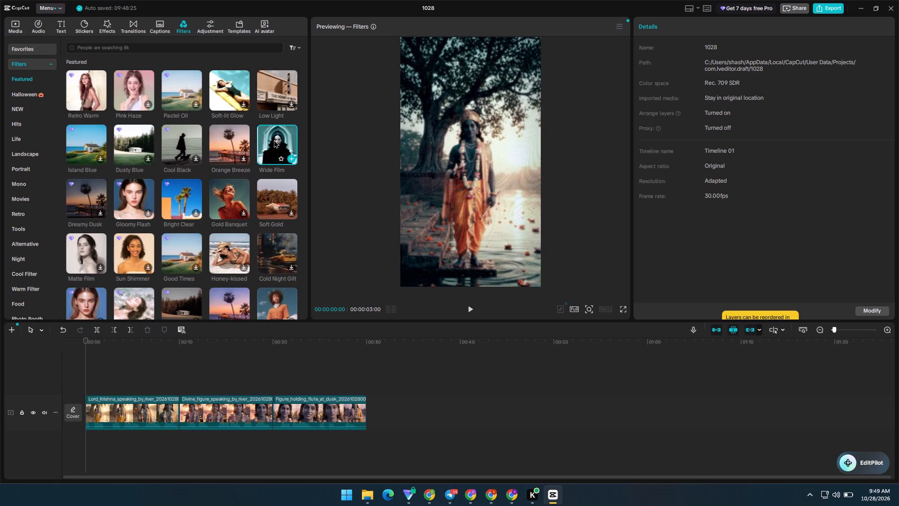
left_click(155, 345)
left_click(225, 144)
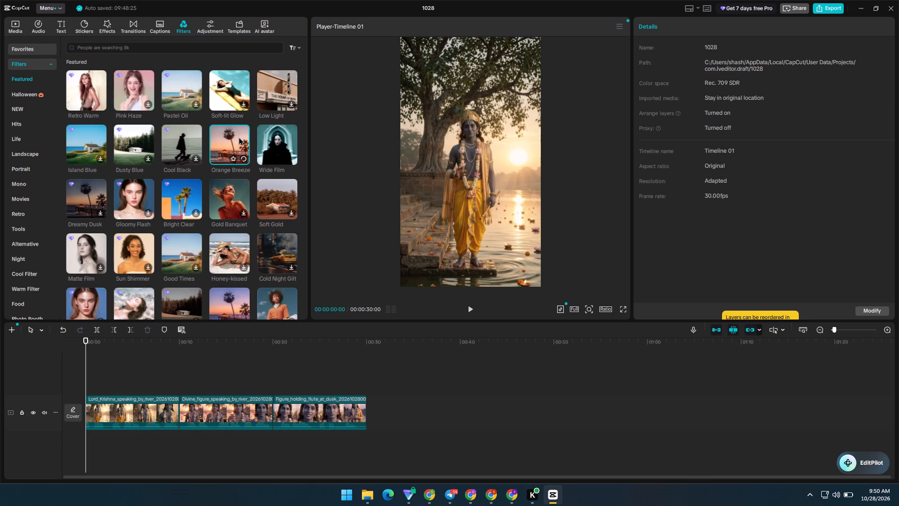
left_click(240, 189)
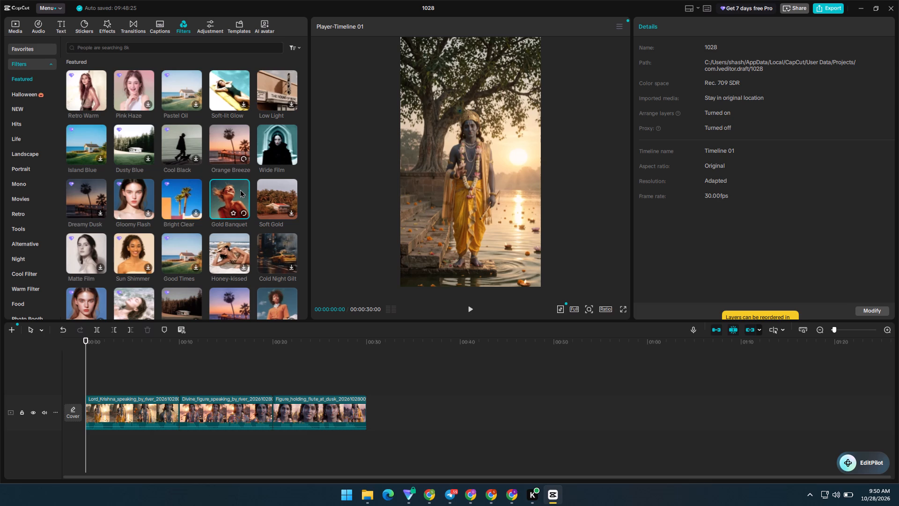
left_click(136, 341)
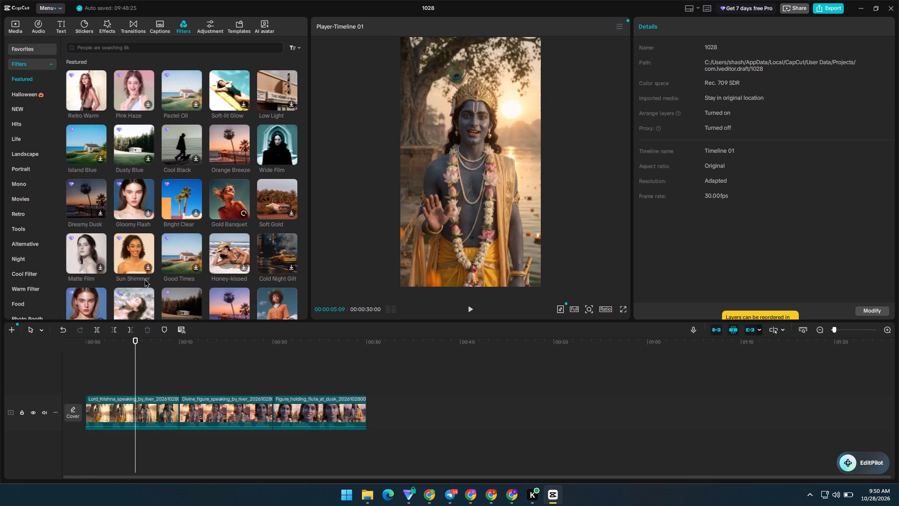
left_click(233, 138)
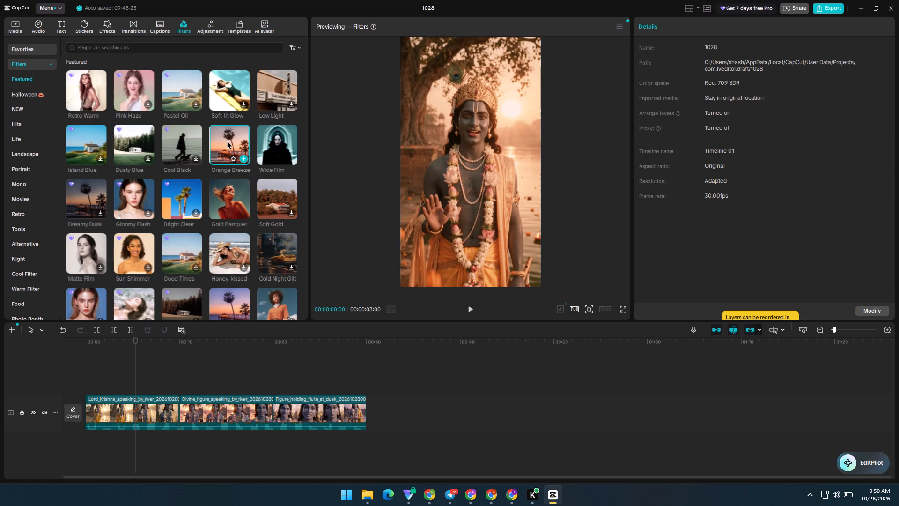
left_click(232, 201)
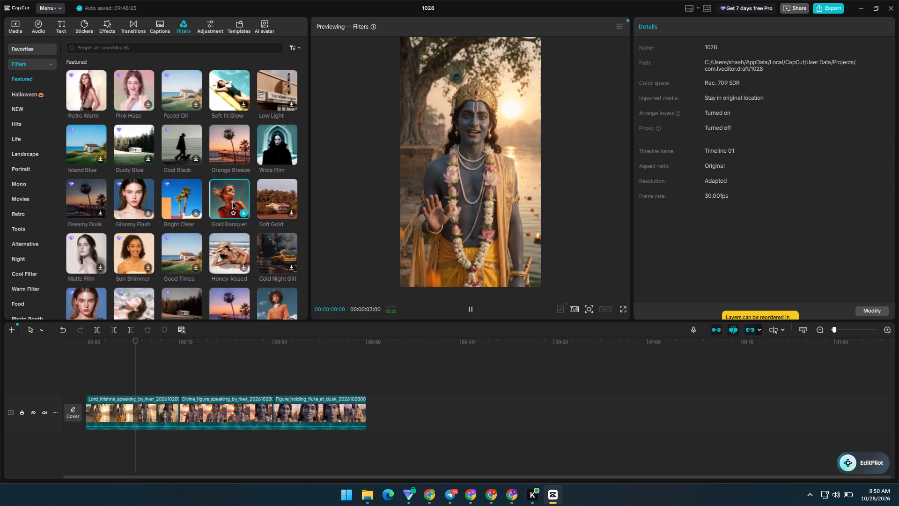
Find filters with the trending search 4k ultra hd, preview Quality I, and add it to the timeline at 00:00:05:09.
left_click(159, 50)
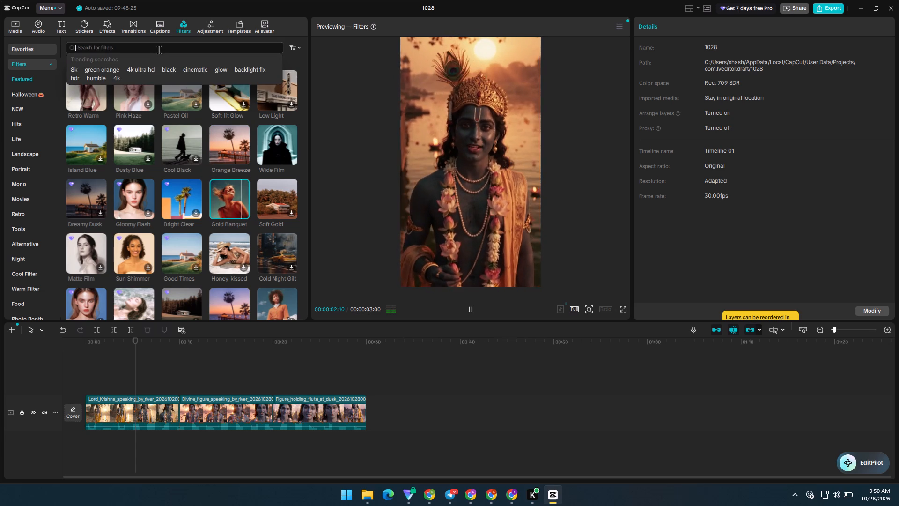
left_click(140, 71)
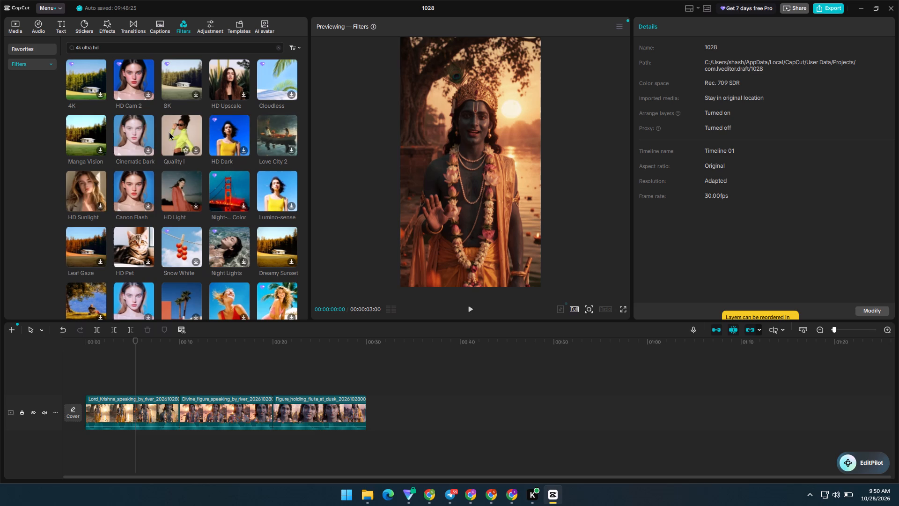
left_click(177, 129)
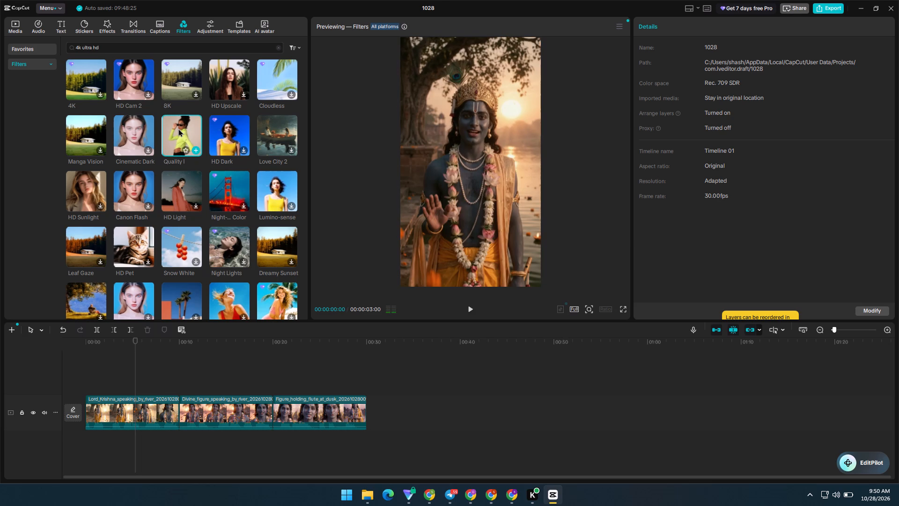
left_click(178, 128)
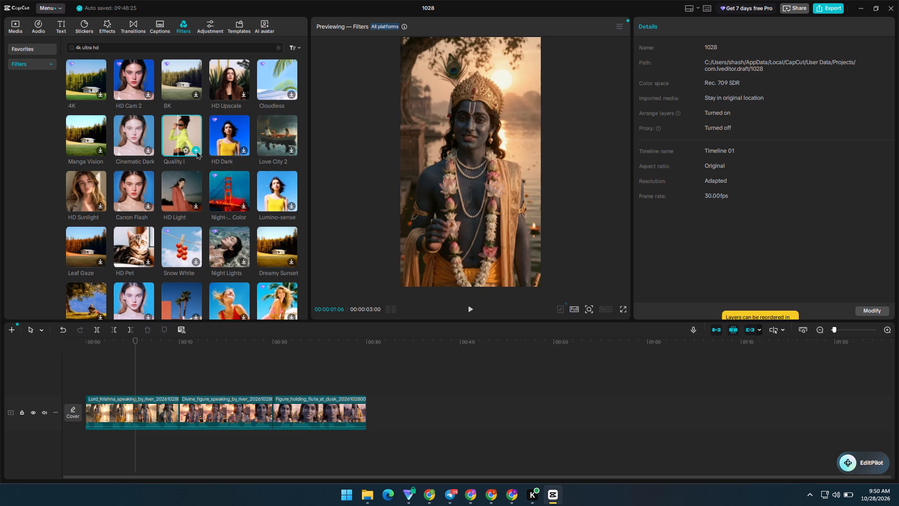
left_click(195, 149)
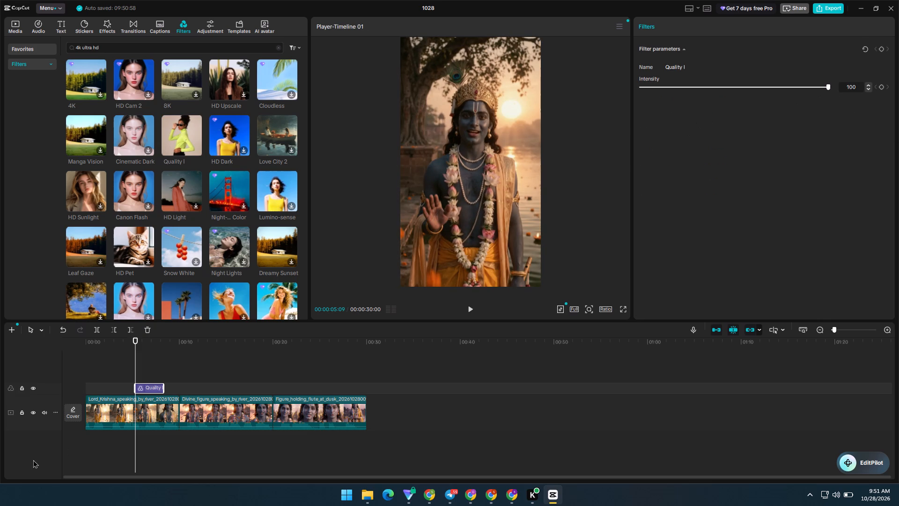
Extend the Quality I filter in both directions so it spans all three clips from the timeline's start to 00:30.
left_click_drag(136, 387, 59, 399)
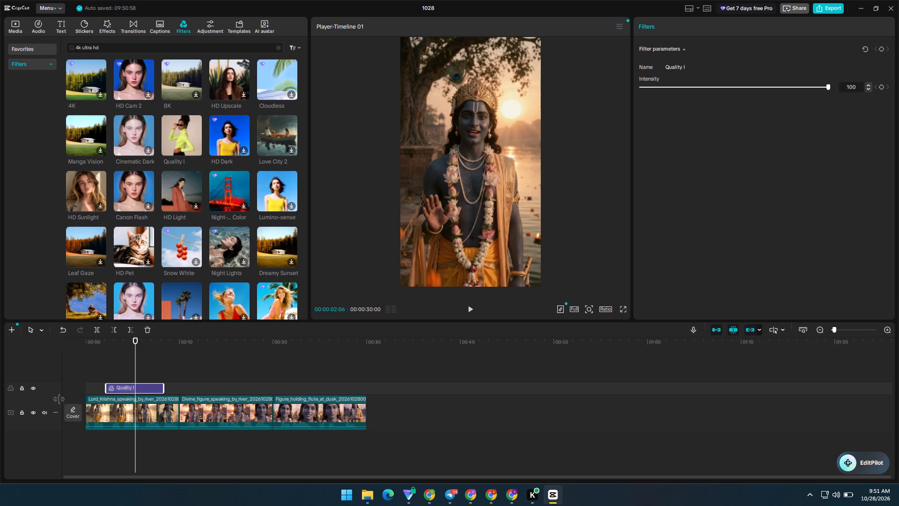
left_click_drag(59, 399, 41, 399)
left_click_drag(162, 390, 322, 392)
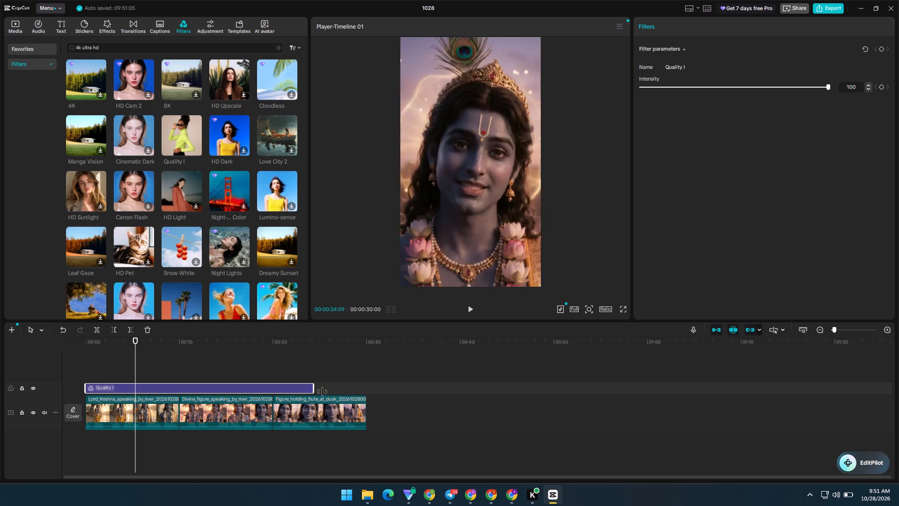
left_click_drag(322, 392, 363, 399)
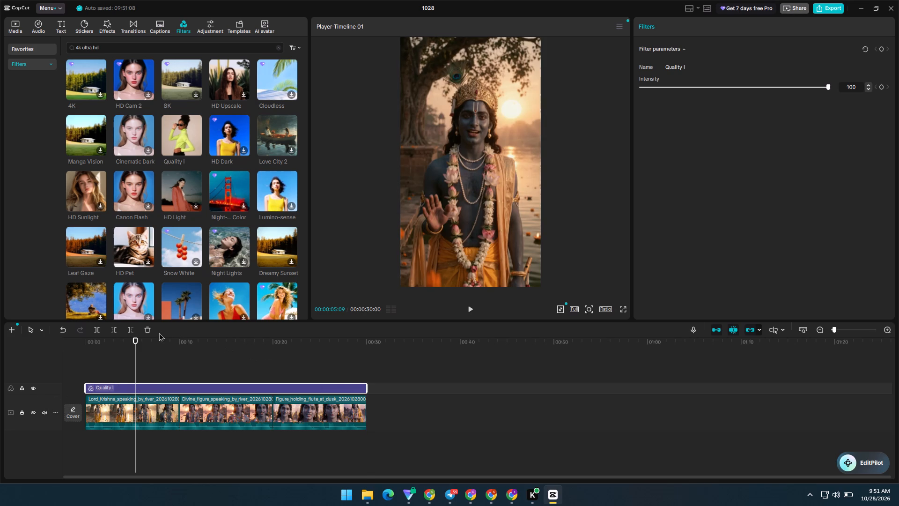
Play back the first few seconds of the video from the timeline's start to check the filter.
left_click_drag(134, 356, 6, 373)
key("space")
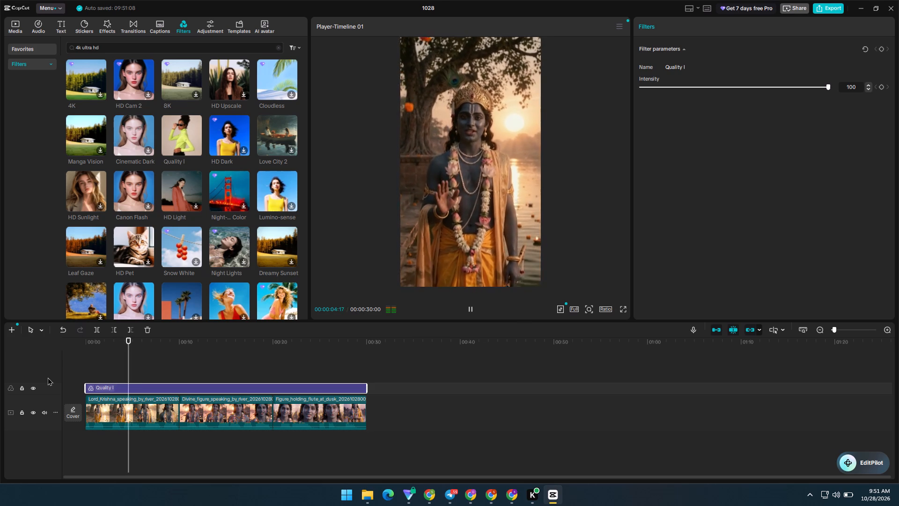
key("space")
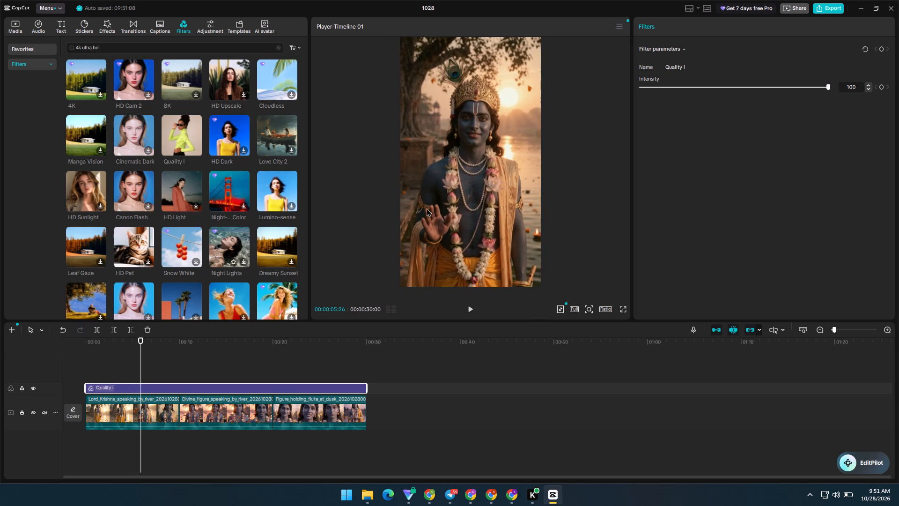
Name the export Future Cards and start exporting the video.
left_click(826, 6)
left_click(542, 135)
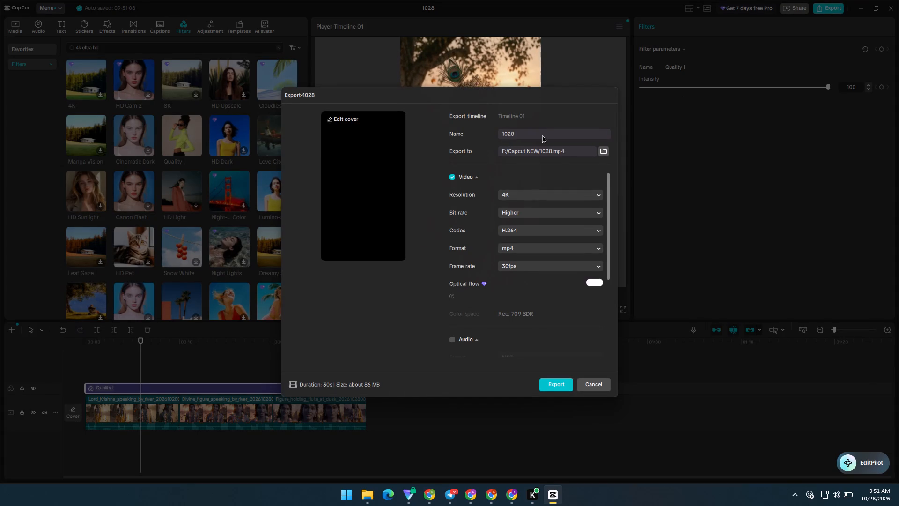
left_click(540, 133)
key("ctrl+a")
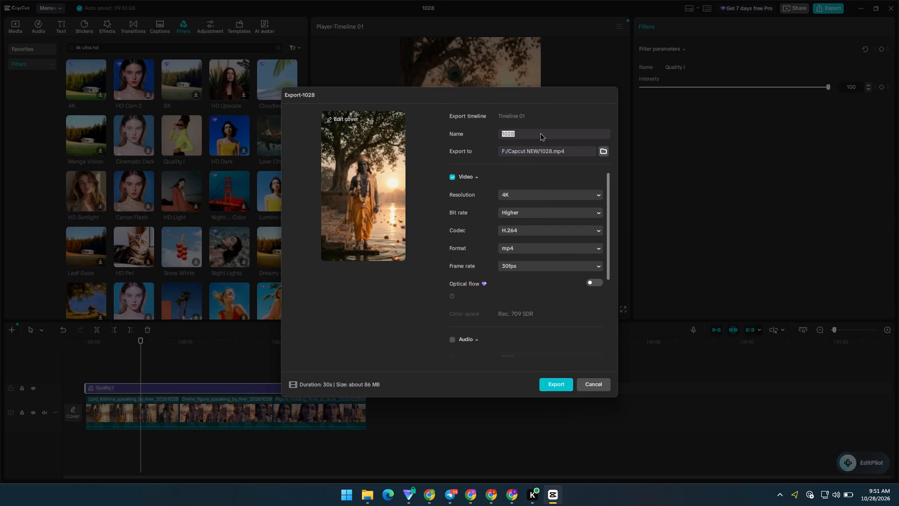
key("ctrl+v")
left_click(562, 385)
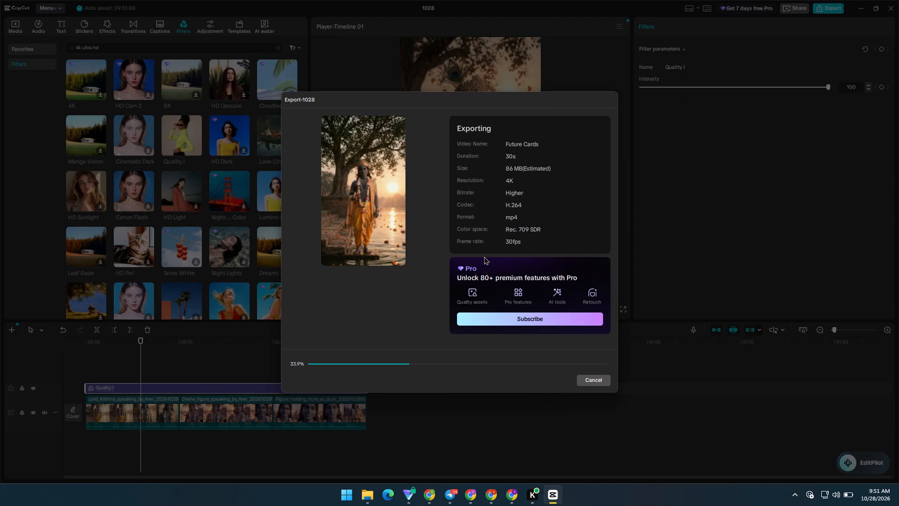